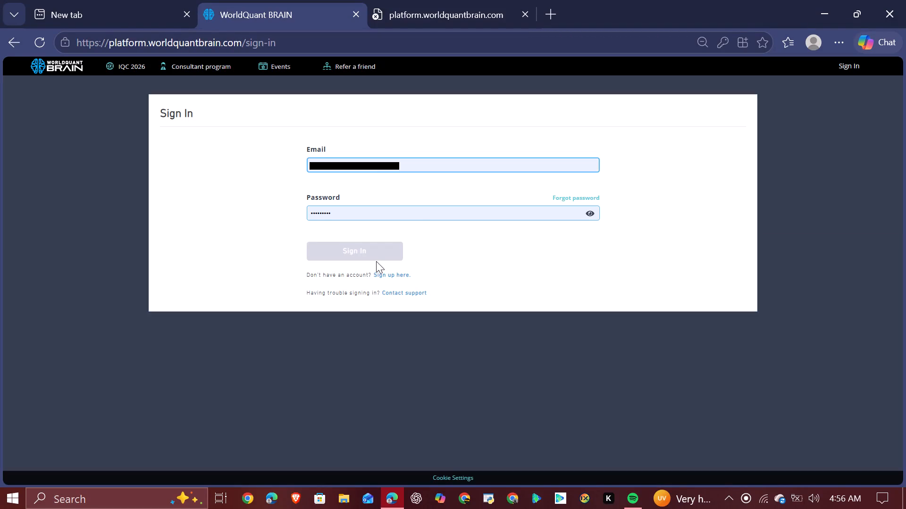
Sign in to the WorldQuant BRAIN platform with the prefilled account credentials.
{"action": "left_click", "coordinate": [376, 261]}
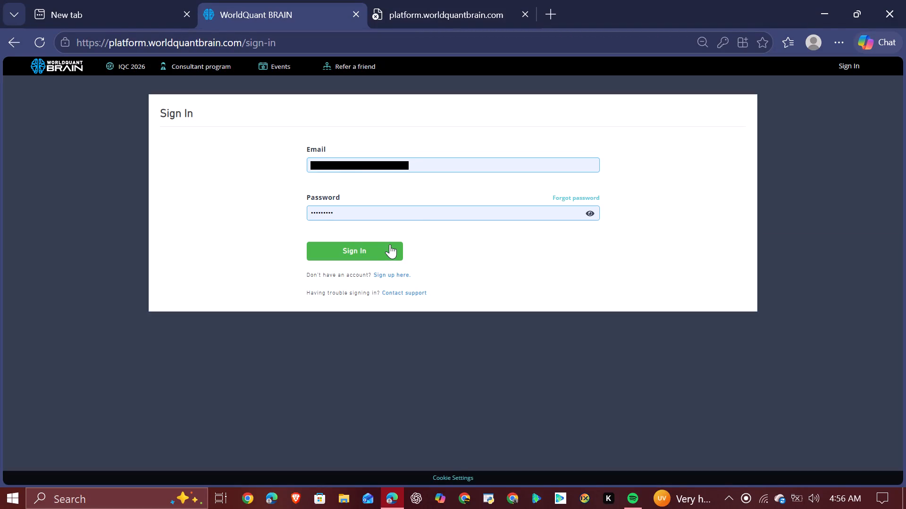
{"action": "left_click", "coordinate": [390, 244]}
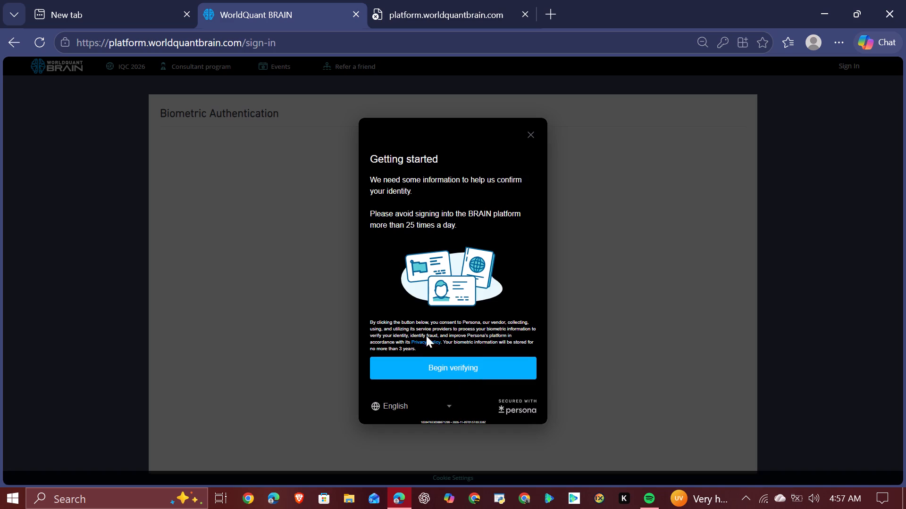
Begin the Persona biometric identity verification and start the face capture on this device.
{"action": "left_click", "coordinate": [460, 374]}
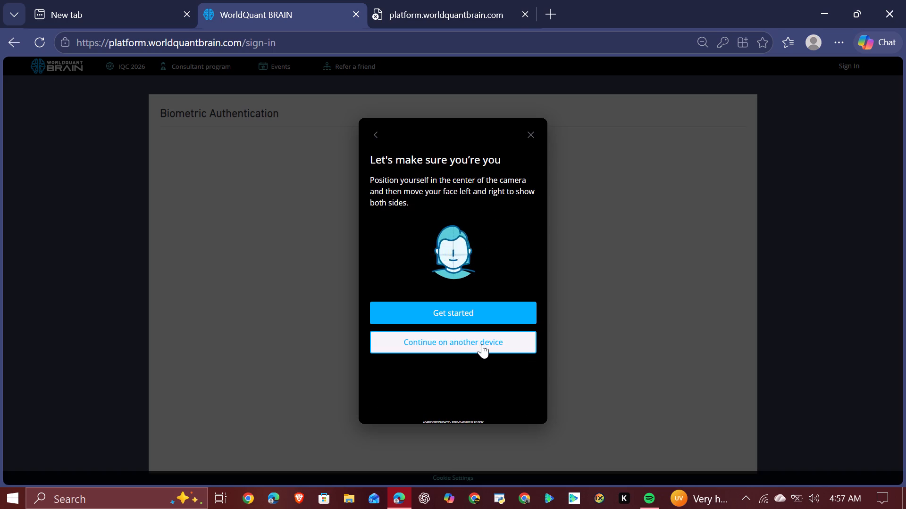
{"action": "left_click", "coordinate": [491, 315]}
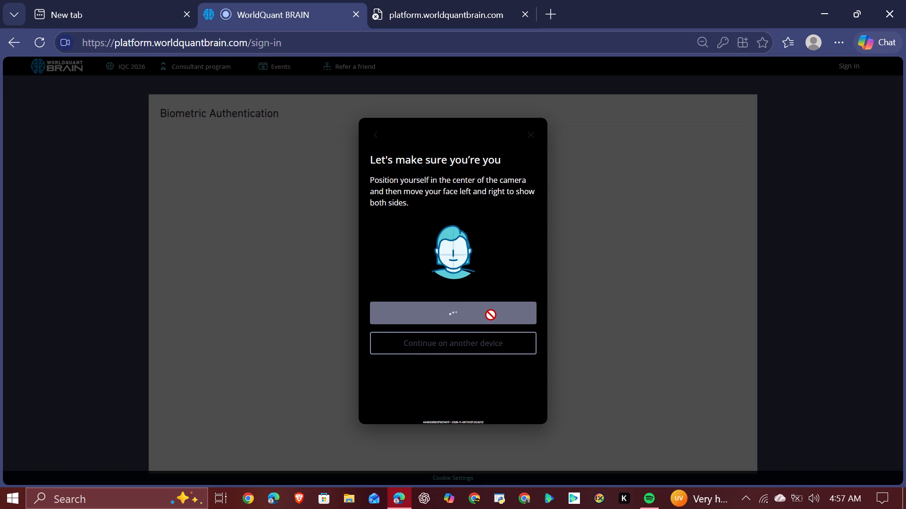
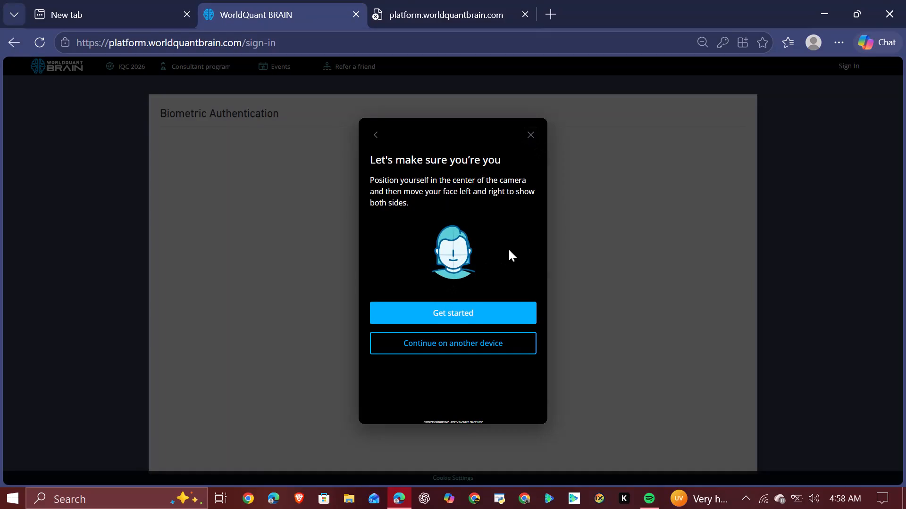
Cancel the Persona identity verification in progress and return to the sign-in form.
{"action": "left_click", "coordinate": [528, 132]}
{"action": "left_click", "coordinate": [471, 363]}
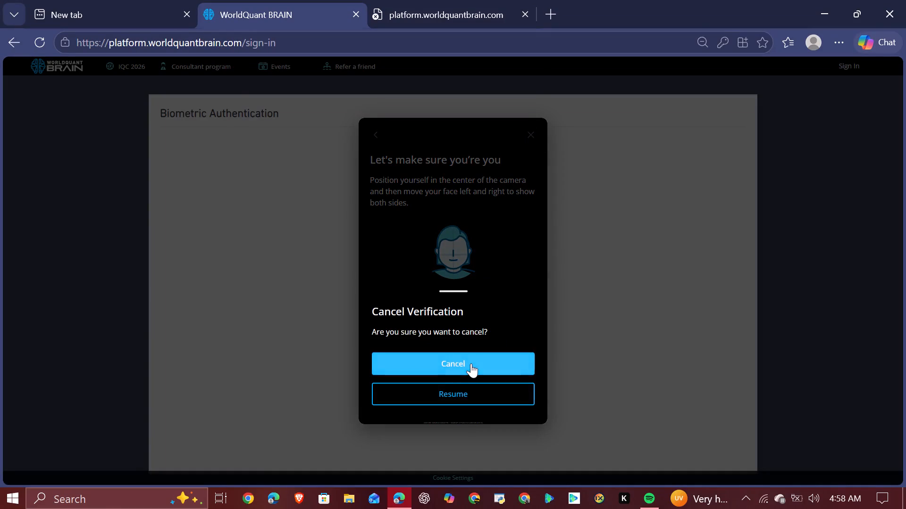
{"action": "left_click", "coordinate": [454, 247]}
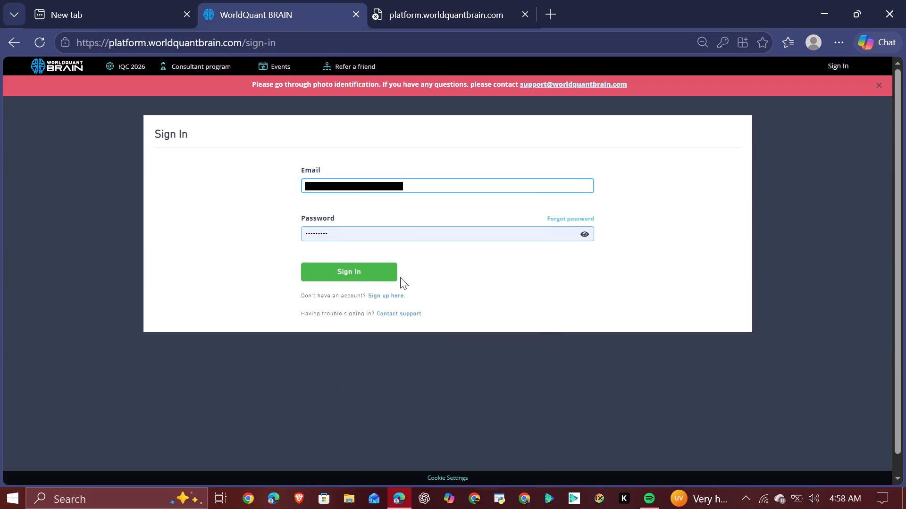
Sign in to WorldQuant BRAIN again with the prefilled account credentials.
{"action": "left_click", "coordinate": [365, 267]}
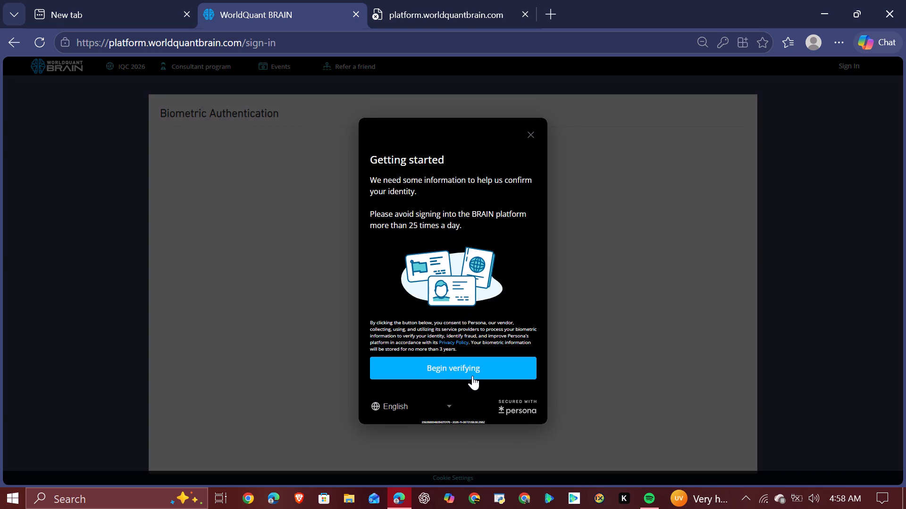
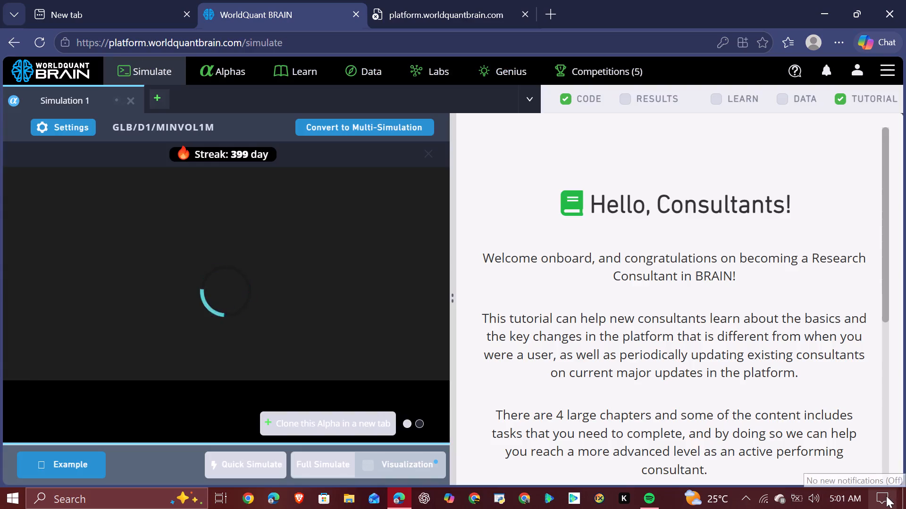
Reduce the Windows display brightness to near its minimum and return to the simulation page.
{"action": "left_click", "coordinate": [886, 496]}
{"action": "left_click", "coordinate": [753, 443]}
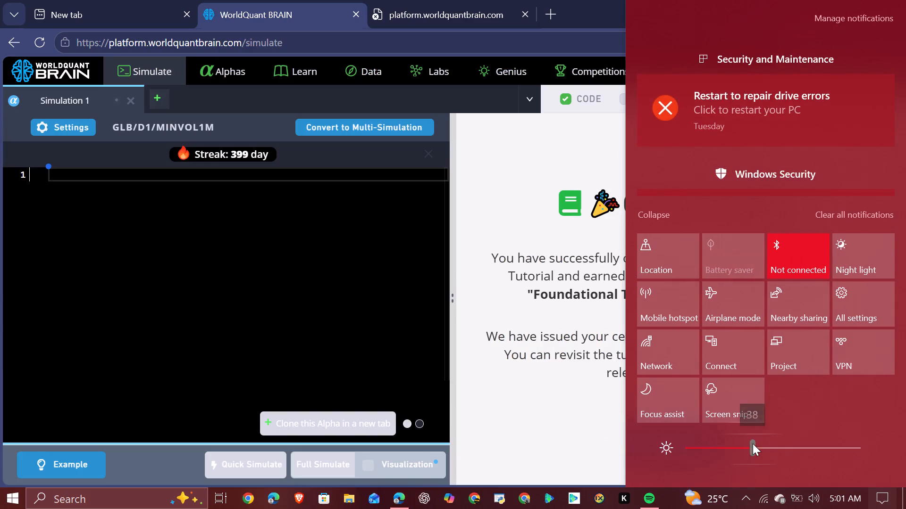
{"action": "left_click", "coordinate": [710, 446]}
{"action": "left_click", "coordinate": [697, 446]}
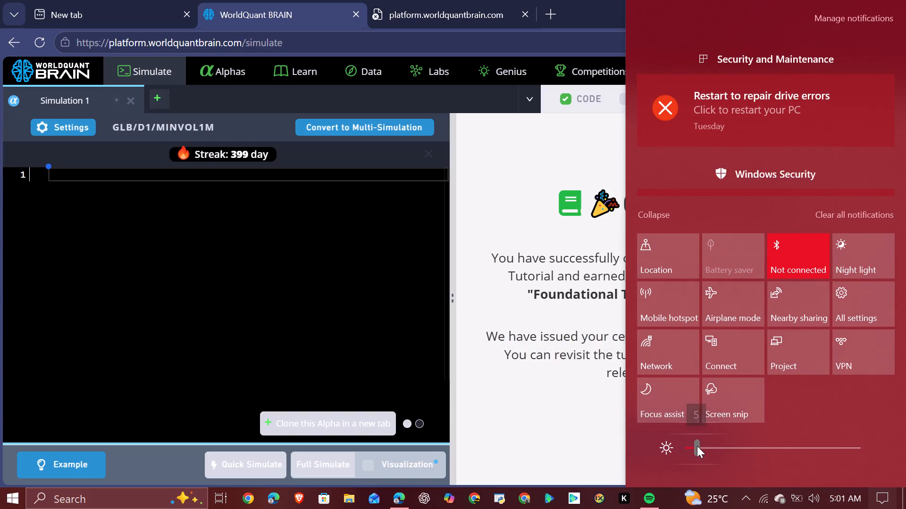
{"action": "left_click", "coordinate": [688, 447]}
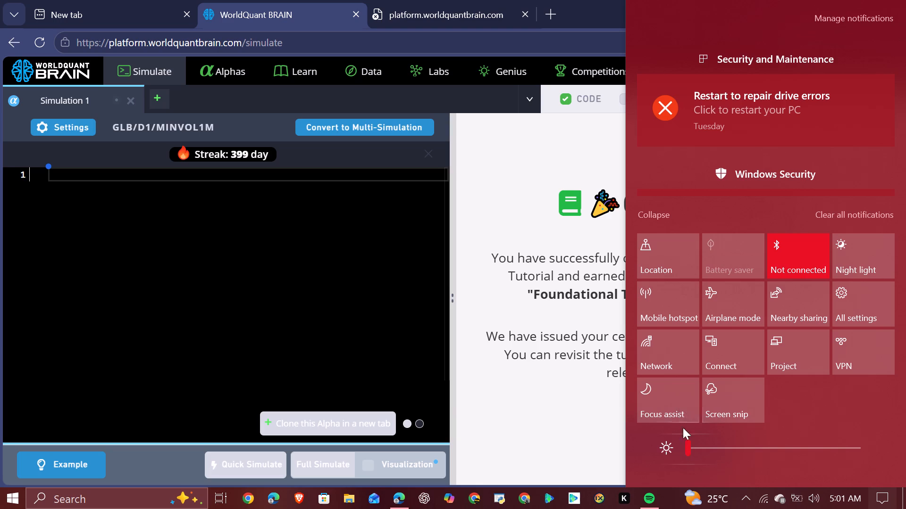
{"action": "left_click", "coordinate": [535, 443]}
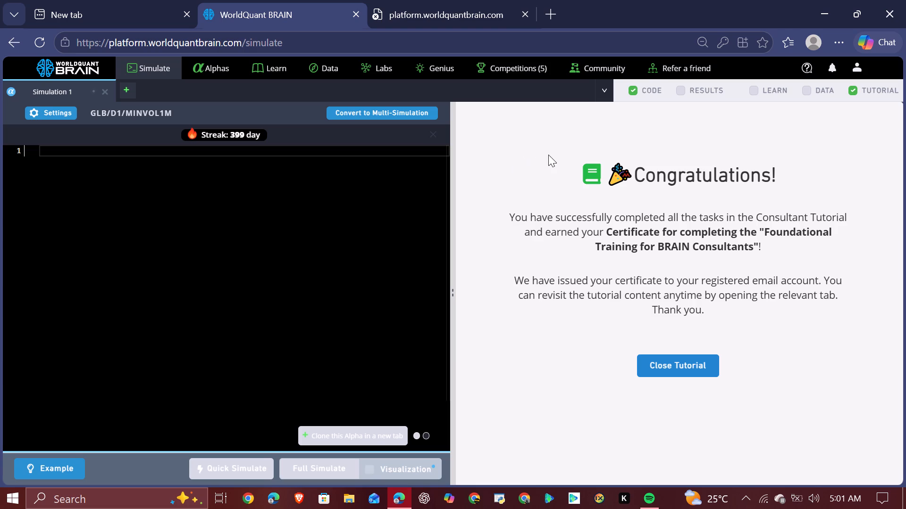
Open the unsubmitted alpha pwdR3Lk6 from the Alphas list and clone it into a new simulation.
{"action": "left_click", "coordinate": [293, 75]}
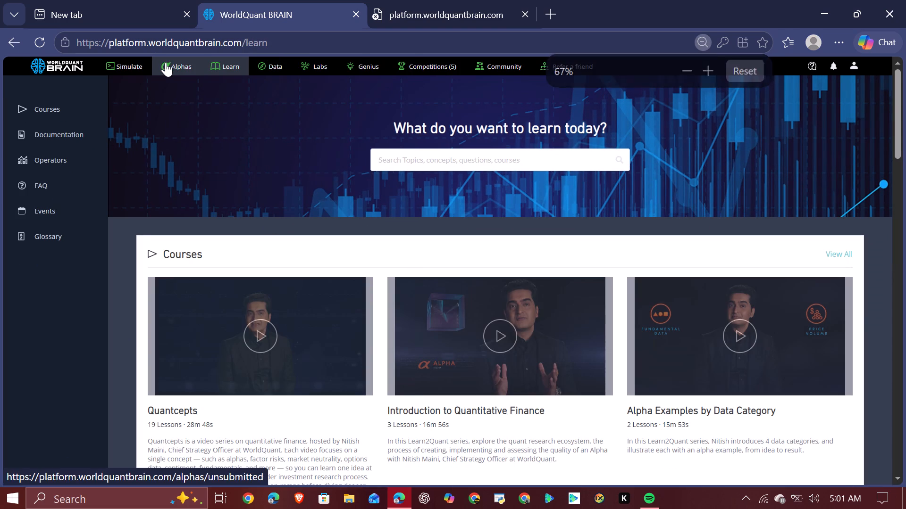
{"action": "left_click", "coordinate": [168, 62]}
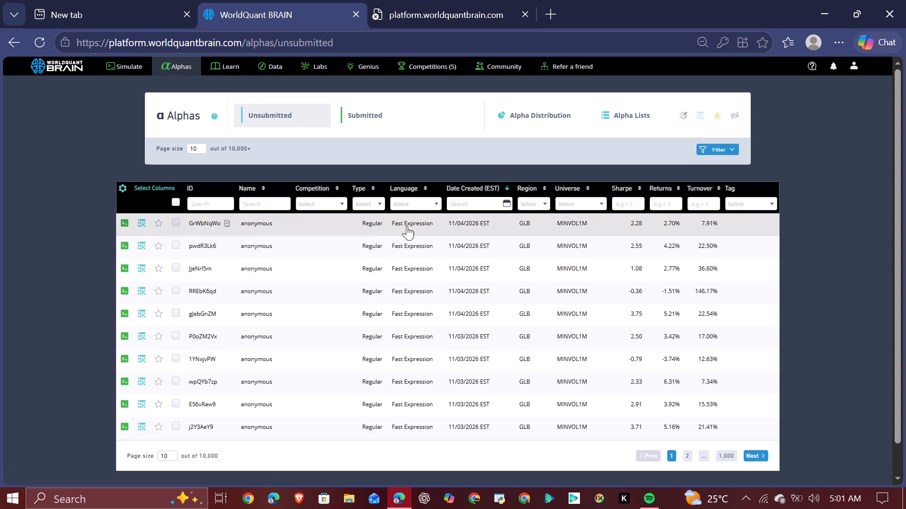
{"action": "left_click", "coordinate": [373, 242]}
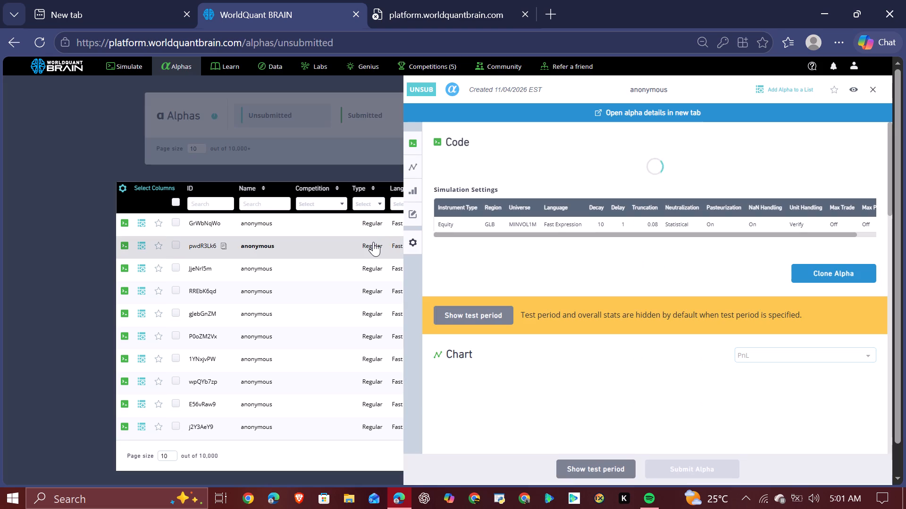
{"action": "left_click", "coordinate": [810, 271]}
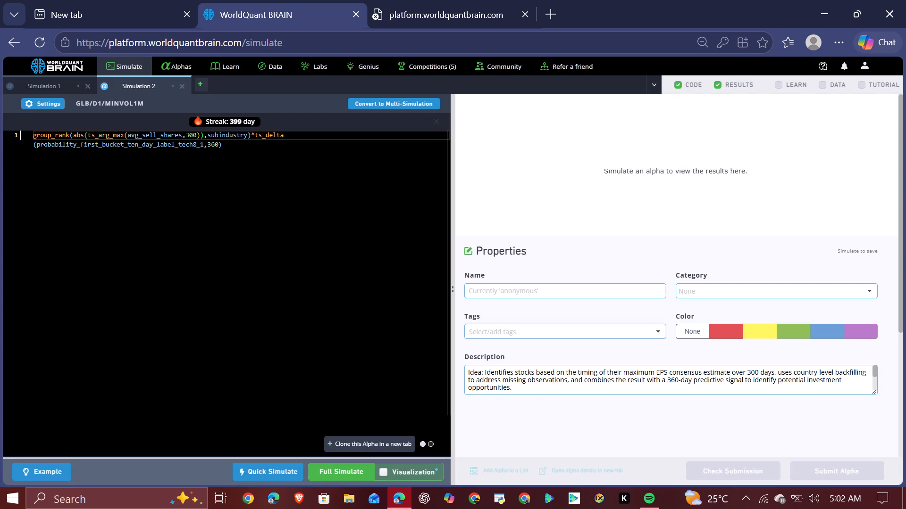
Replace ts_delta with ts_rank in the cloned alpha's expression and start a full simulation.
{"action": "double_click", "coordinate": [275, 137]}
{"action": "type", "text": "TS"}
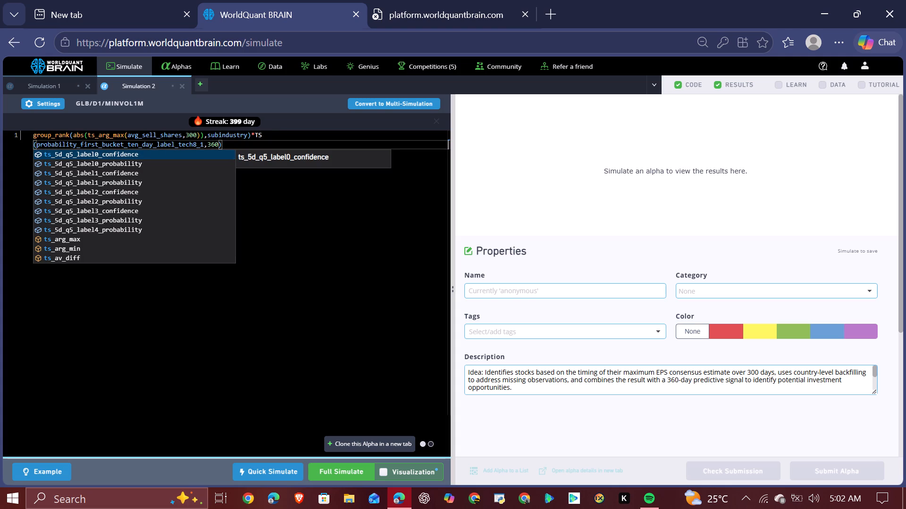
{"action": "key", "text": "r"}
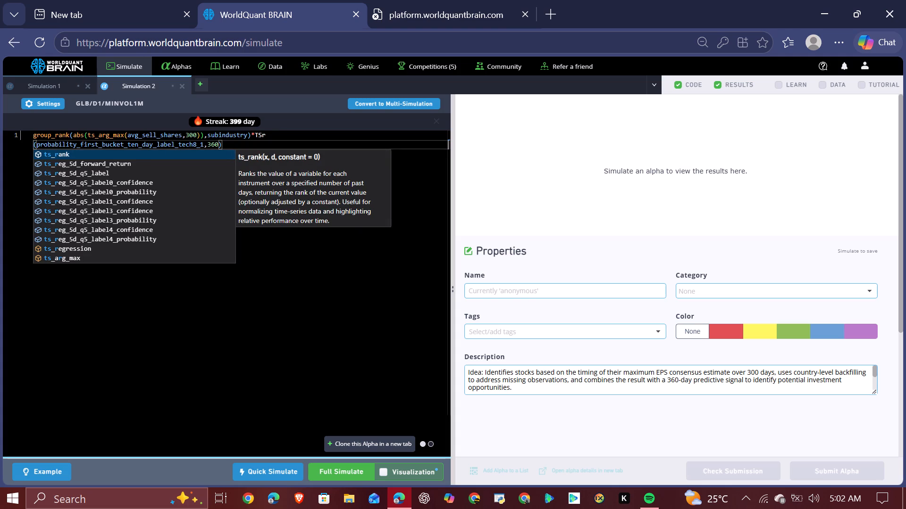
{"action": "left_click", "coordinate": [86, 155]}
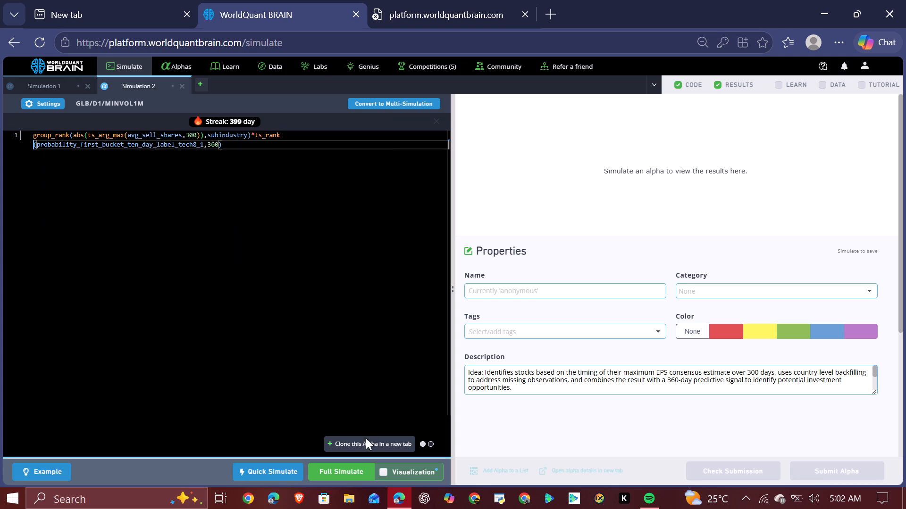
{"action": "left_click", "coordinate": [359, 462]}
{"action": "left_click", "coordinate": [357, 471]}
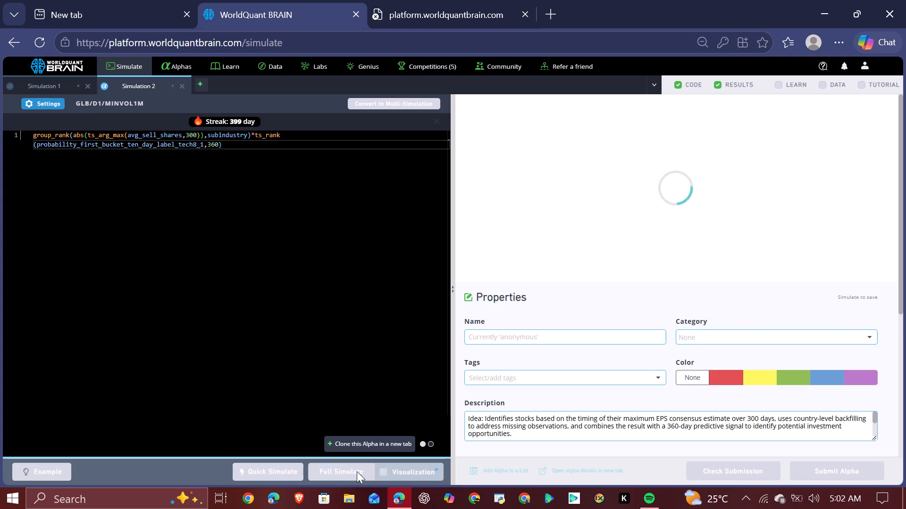
Open the submitted Super alpha d5WOOLxw from the Alphas list and clone it into a new super simulation.
{"action": "left_click", "coordinate": [194, 67]}
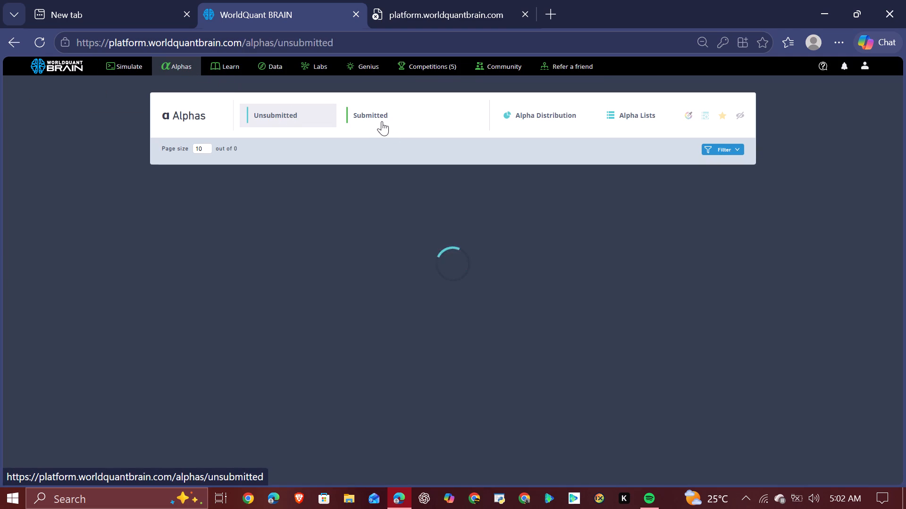
{"action": "left_click", "coordinate": [381, 121]}
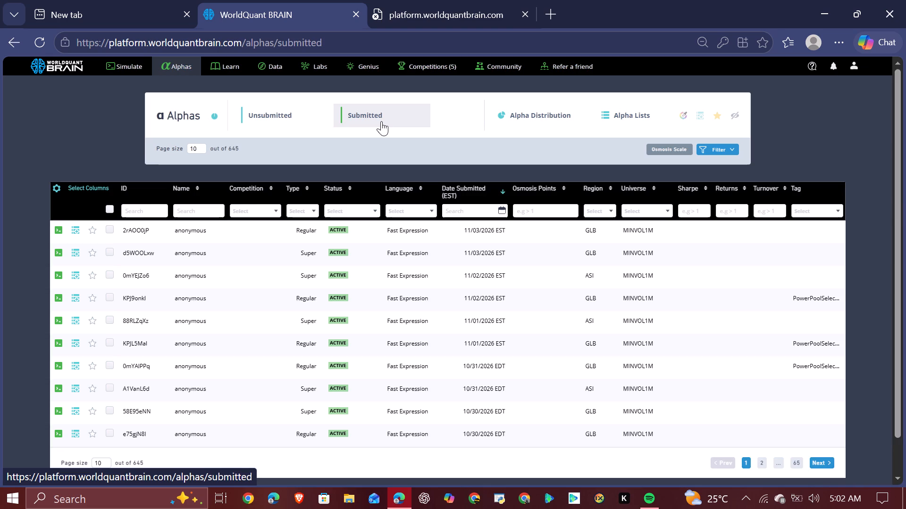
{"action": "left_click", "coordinate": [323, 254]}
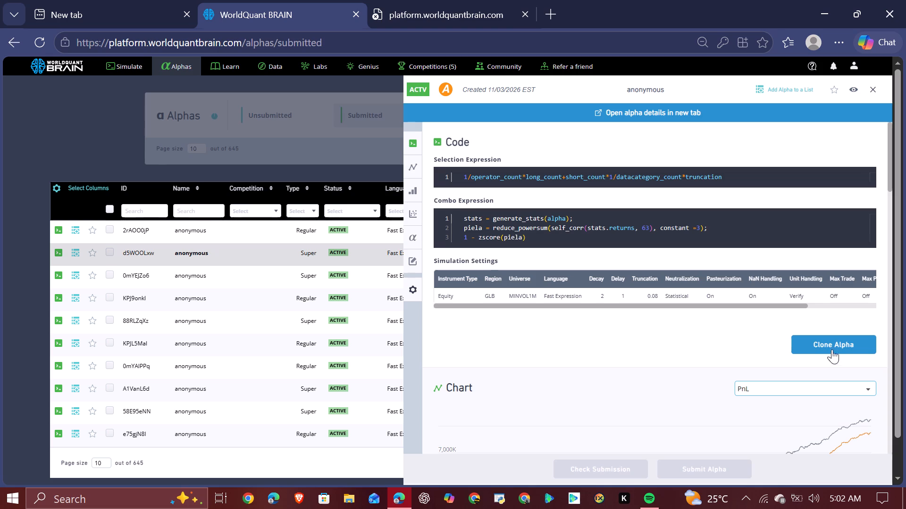
{"action": "left_click", "coordinate": [836, 341]}
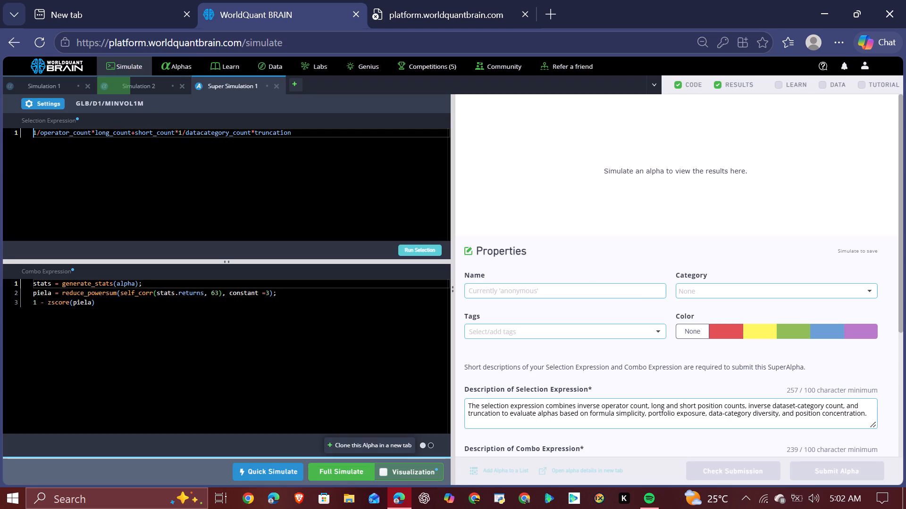
Change the selection expression's ending after short_count to *1/truncation*datafield_count and start a full simulation of the SuperAlpha.
{"action": "double_click", "coordinate": [218, 133]}
{"action": "type", "text": "tru"}
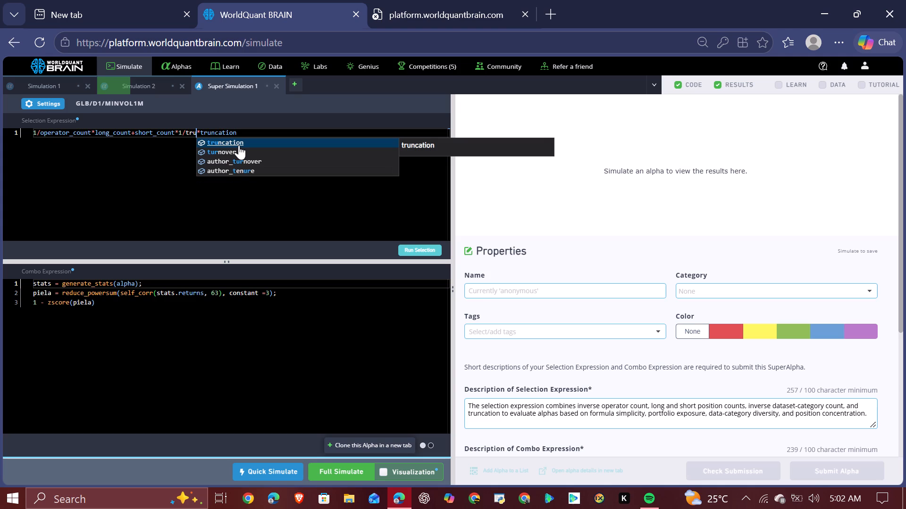
{"action": "left_click", "coordinate": [239, 145]}
{"action": "double_click", "coordinate": [251, 136]}
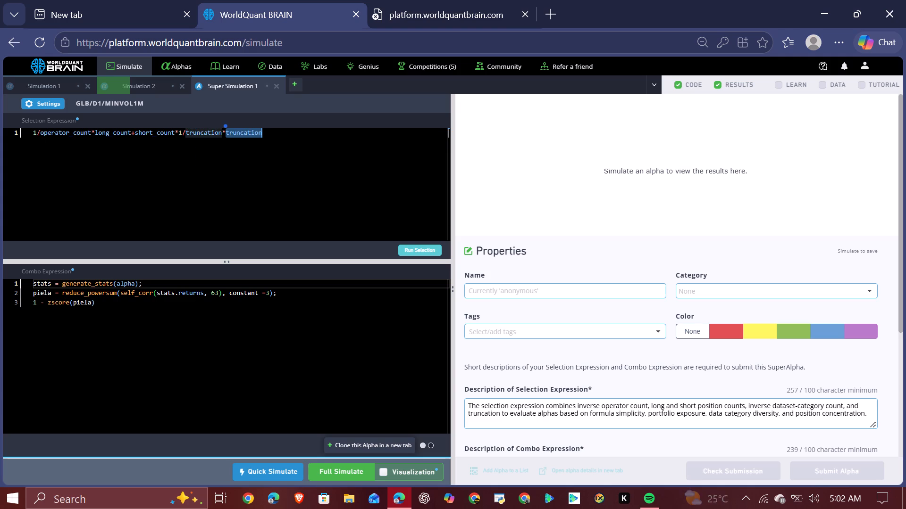
{"action": "type", "text": "dar"}
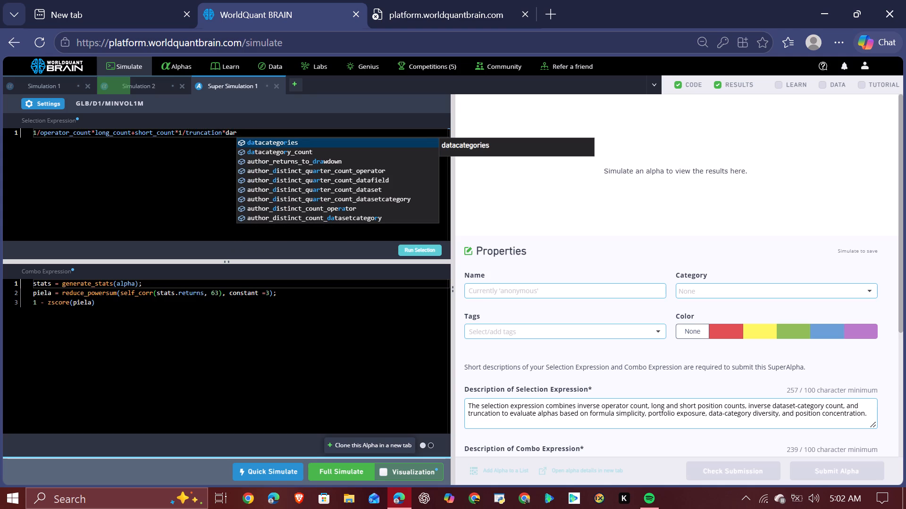
{"action": "key", "text": "BackSpace"}
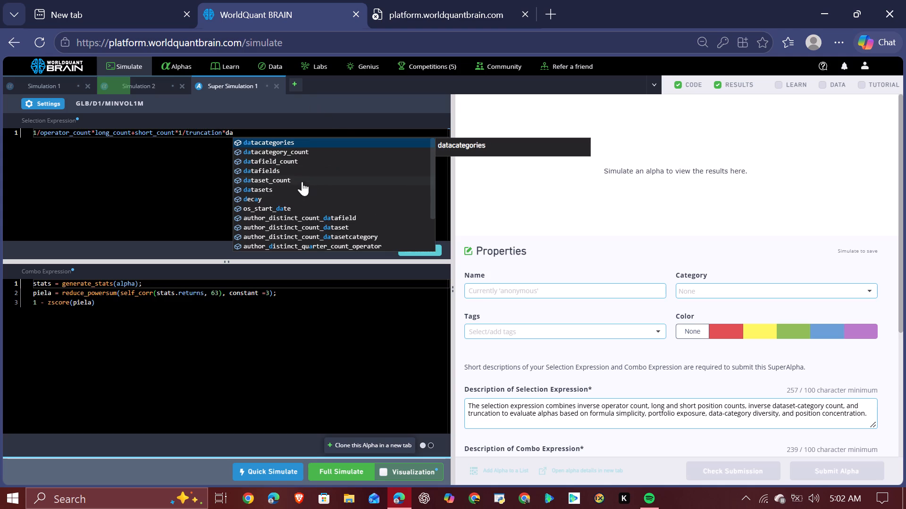
{"action": "left_click", "coordinate": [287, 163]}
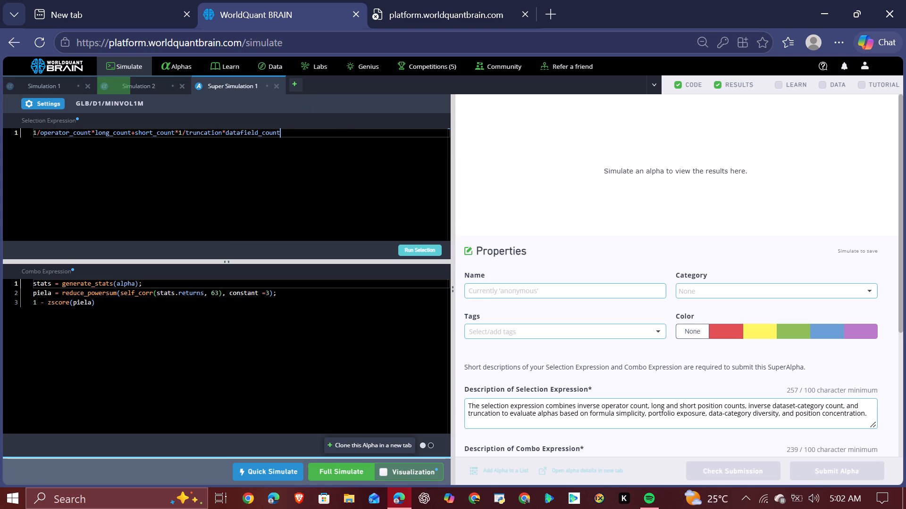
{"action": "left_click", "coordinate": [346, 471]}
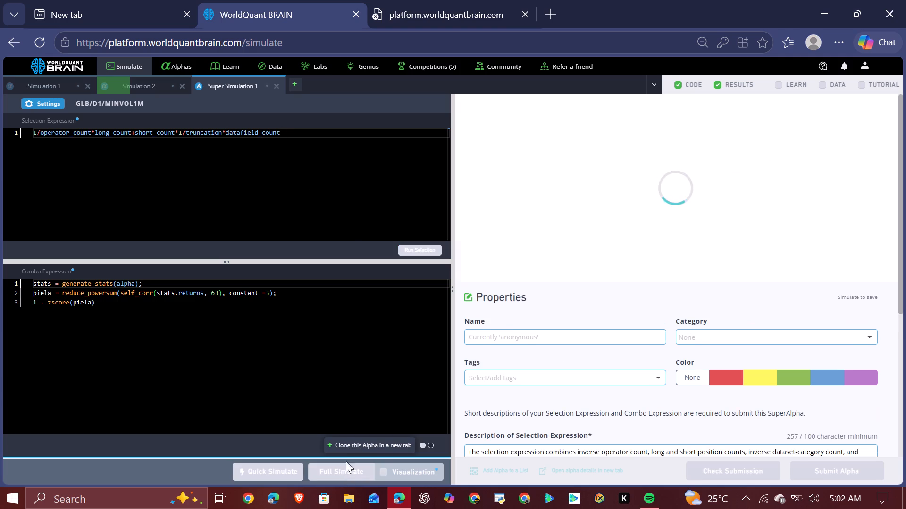
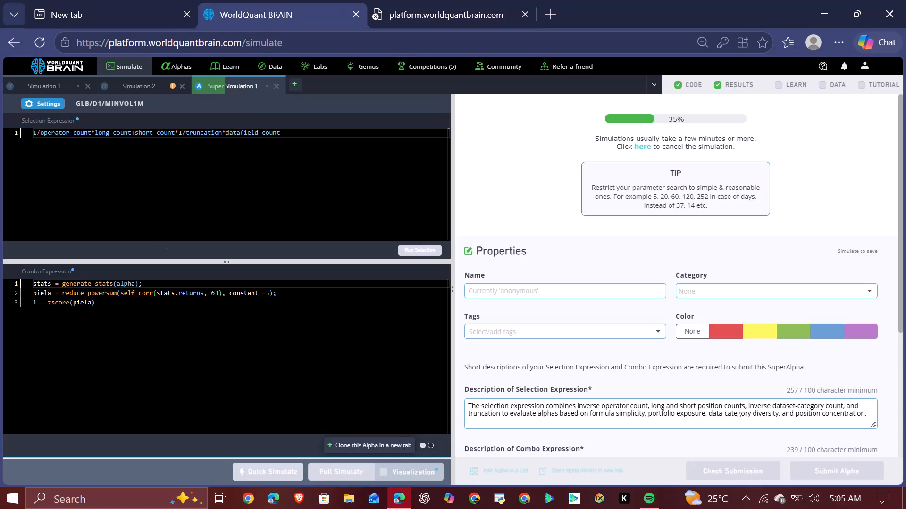
Show Simulation 2's test period and examine its chart, the IS Summary for the IS period and the IS testing warning.
{"action": "left_click", "coordinate": [162, 80]}
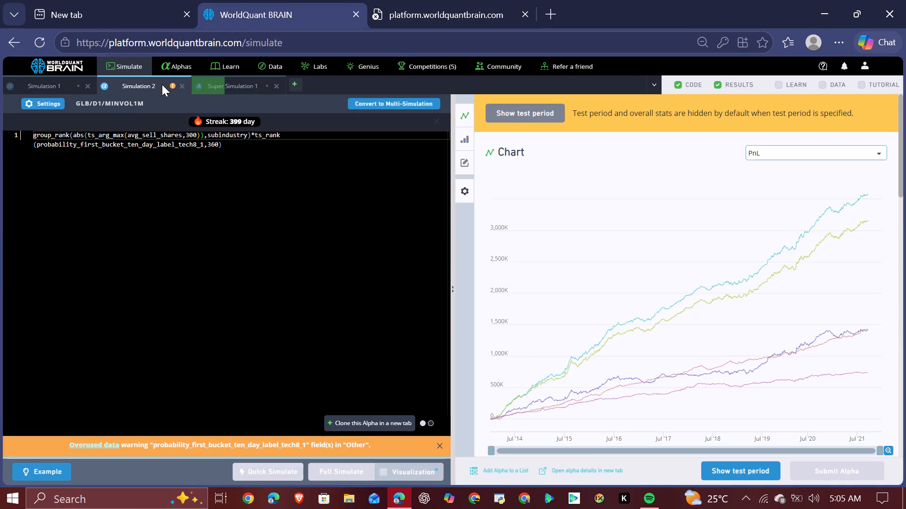
{"action": "left_click", "coordinate": [735, 469]}
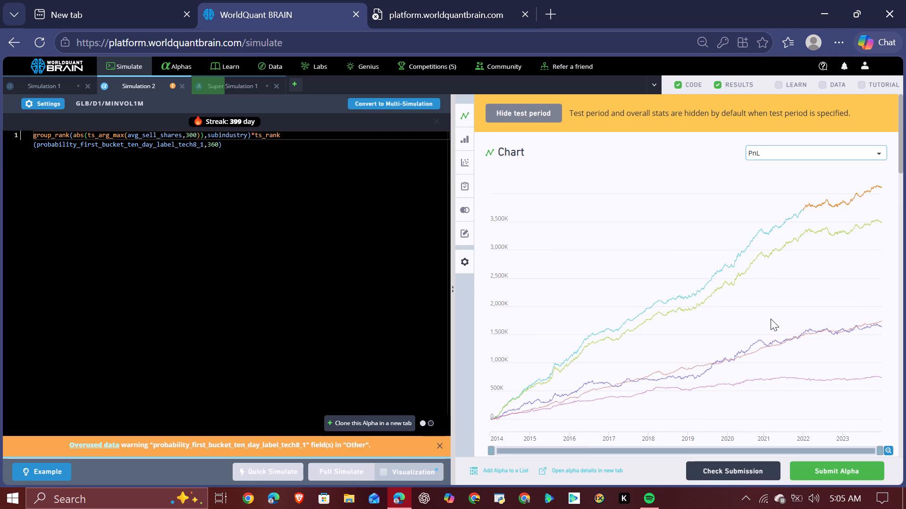
{"action": "scroll", "coordinate": [771, 318], "scroll_direction": "down", "scroll_amount": 3}
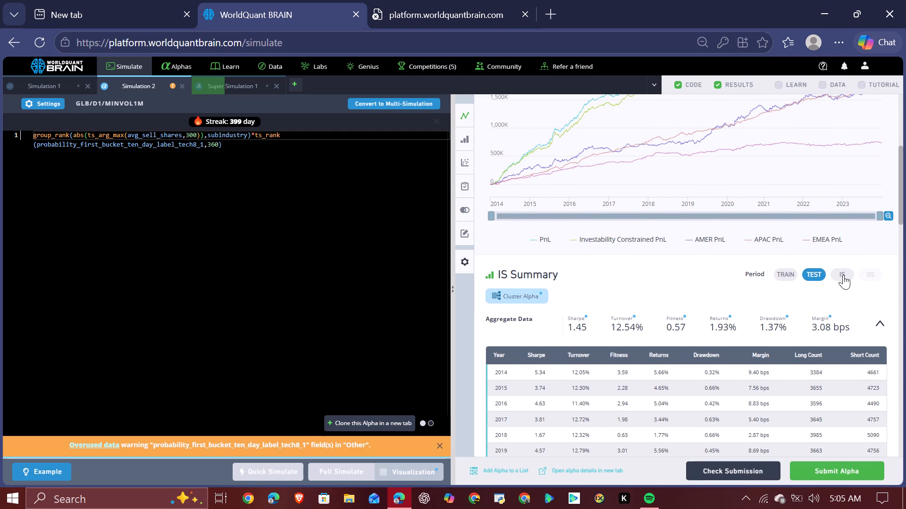
{"action": "left_click", "coordinate": [843, 275]}
{"action": "scroll", "coordinate": [763, 373], "scroll_direction": "down", "scroll_amount": 3}
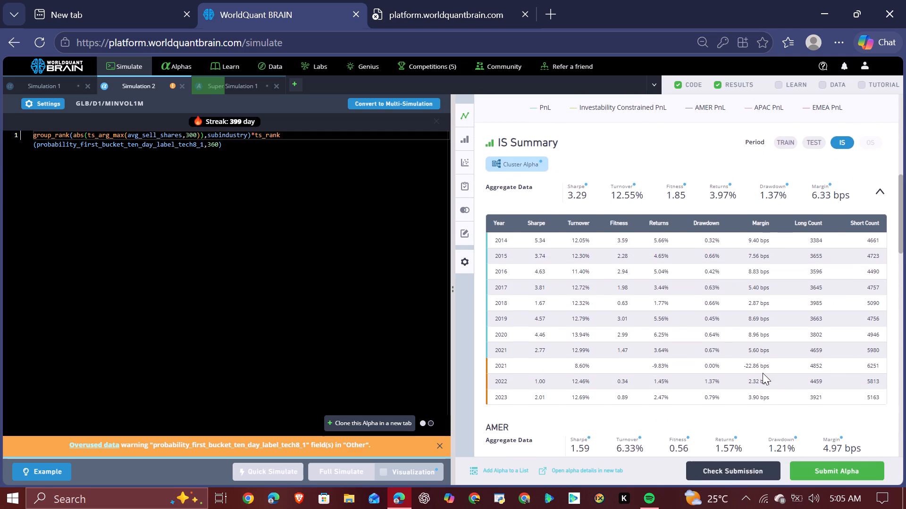
{"action": "scroll", "coordinate": [763, 373], "scroll_direction": "down", "scroll_amount": 6}
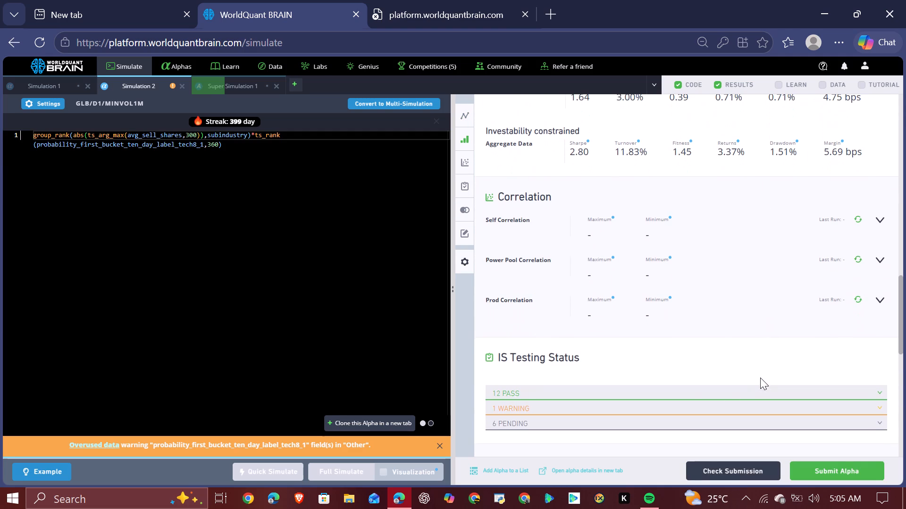
{"action": "left_click", "coordinate": [676, 407]}
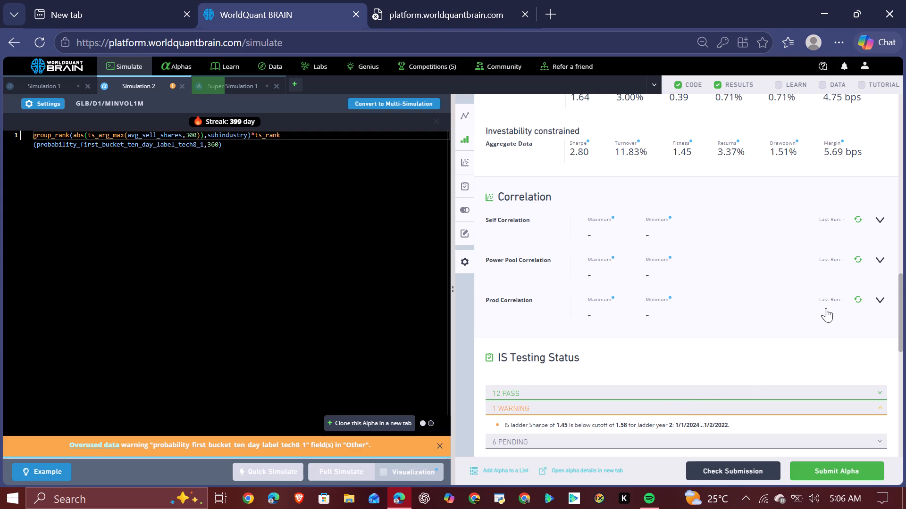
Run the Prod, Power Pool and Self Correlation checks for the Simulation 2 alpha.
{"action": "left_click", "coordinate": [859, 299]}
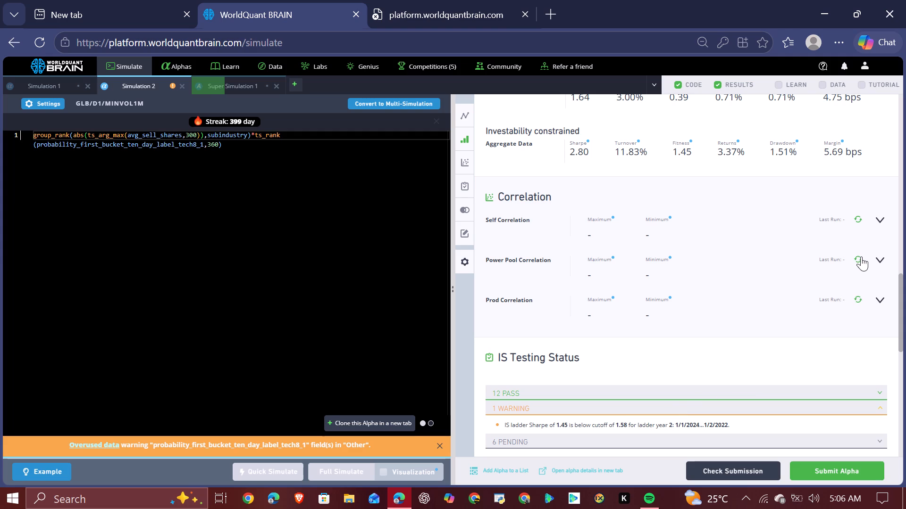
{"action": "left_click", "coordinate": [861, 257]}
{"action": "left_click", "coordinate": [860, 221]}
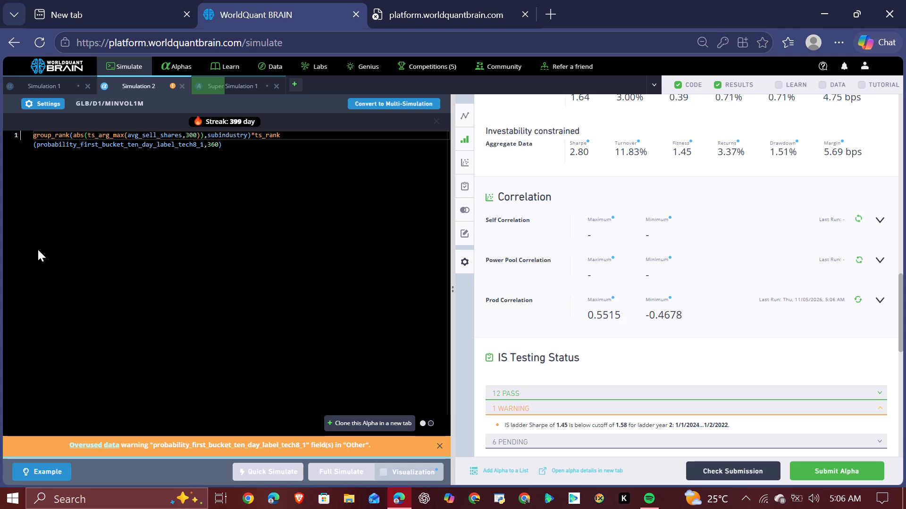
Lower Simulation 2's decay setting by 5, apply the settings and start a full simulation.
{"action": "left_click", "coordinate": [50, 106]}
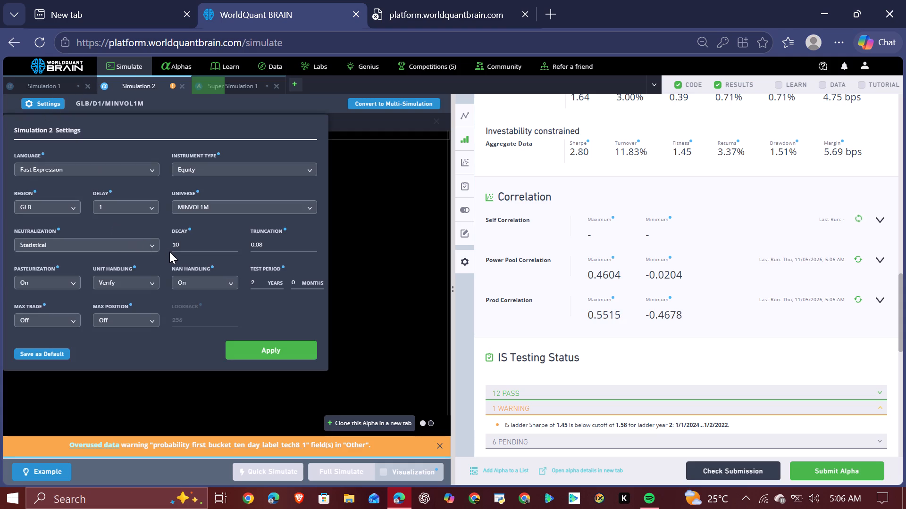
{"action": "scroll", "coordinate": [599, 107], "scroll_direction": "up", "scroll_amount": 5}
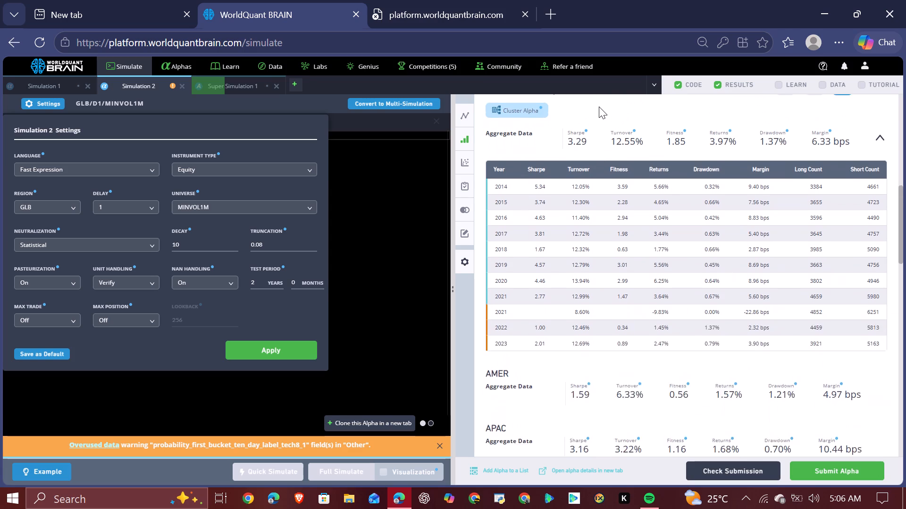
{"action": "scroll", "coordinate": [599, 107], "scroll_direction": "up", "scroll_amount": 2}
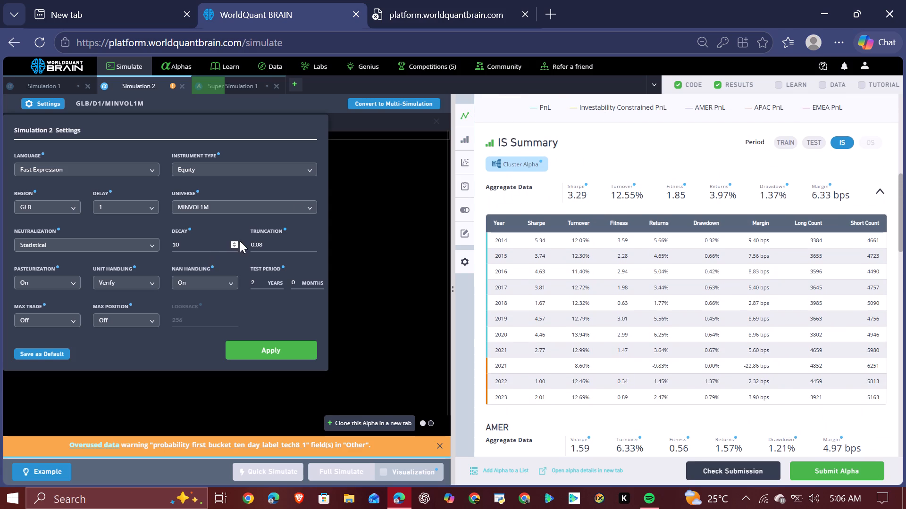
{"action": "triple_click", "coordinate": [234, 246]}
{"action": "left_click", "coordinate": [234, 246]}
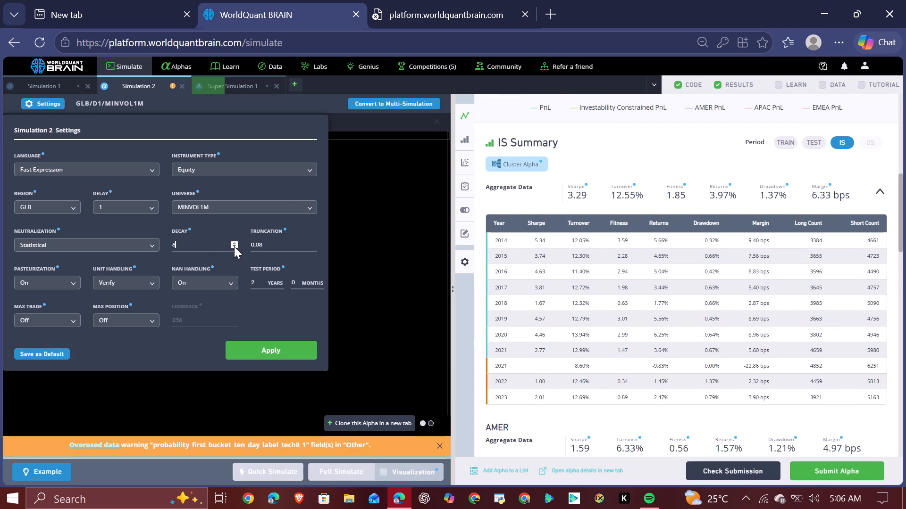
{"action": "left_click", "coordinate": [234, 246]}
{"action": "left_click", "coordinate": [289, 351]}
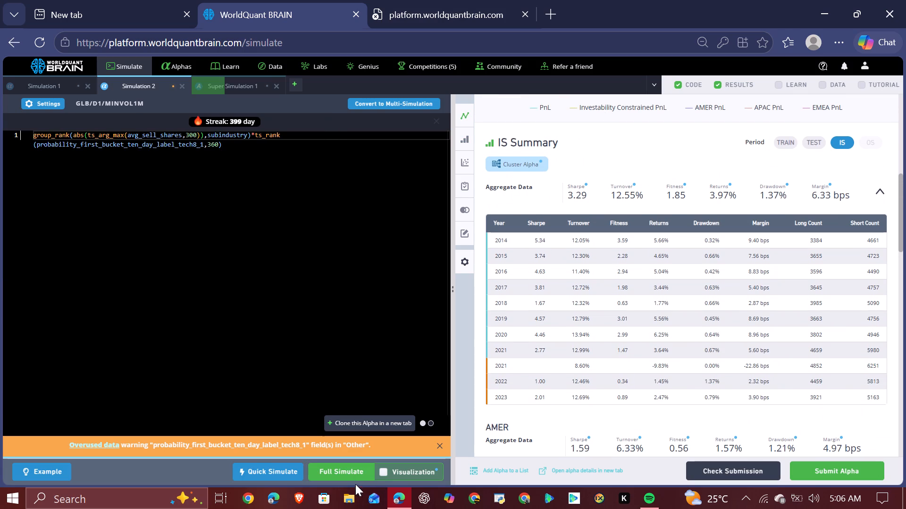
{"action": "left_click", "coordinate": [357, 475]}
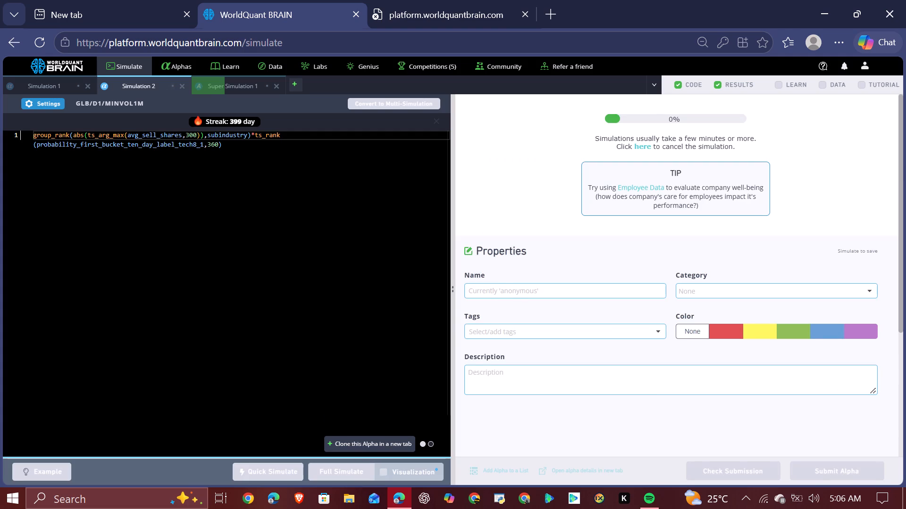
In a new clone of the Simulation 2 alpha, replace abs with scale in the expression and start a full simulation.
{"action": "left_click", "coordinate": [346, 447]}
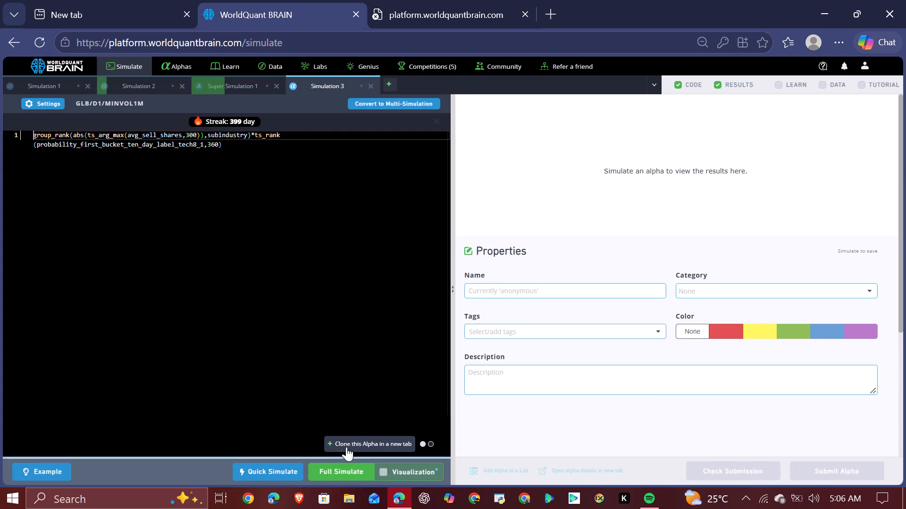
{"action": "double_click", "coordinate": [77, 138]}
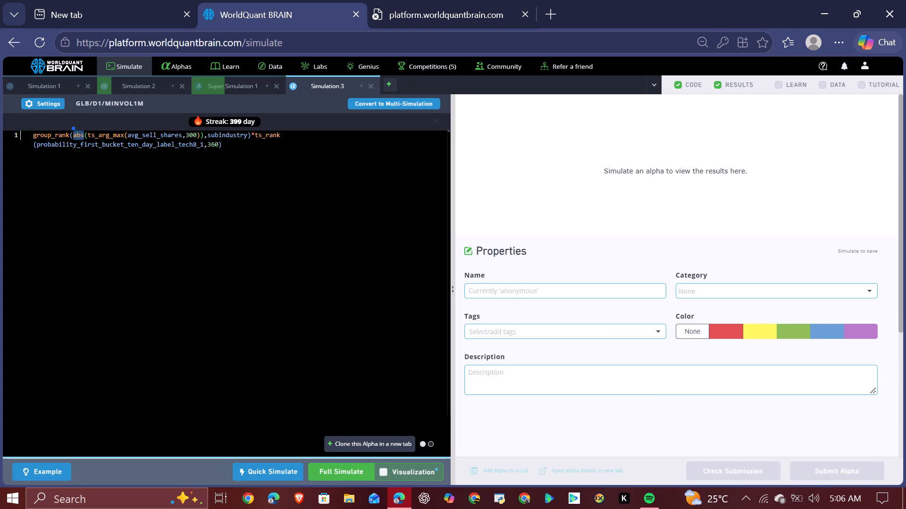
{"action": "type", "text": "sc"}
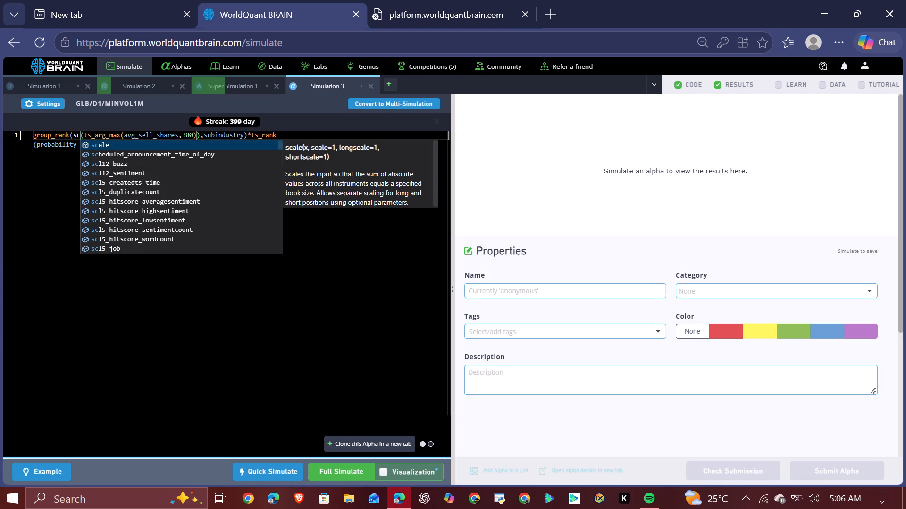
{"action": "left_click", "coordinate": [140, 145]}
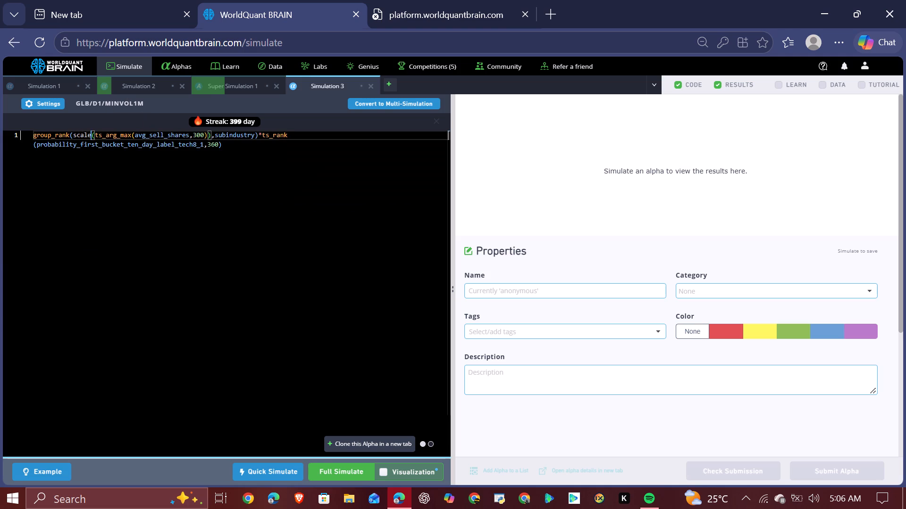
{"action": "left_click", "coordinate": [321, 470]}
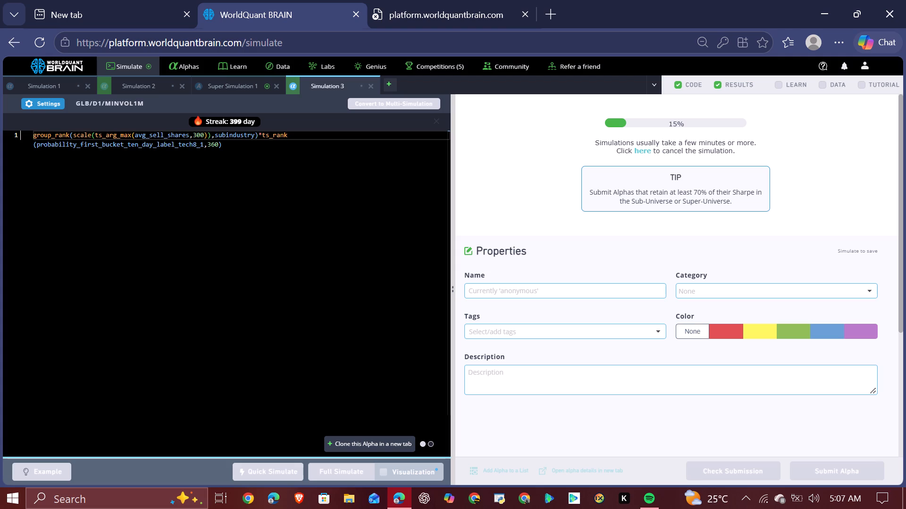
Show Super Simulation 1's test period and examine its chart and the IS Summary for the IS period.
{"action": "left_click", "coordinate": [256, 82]}
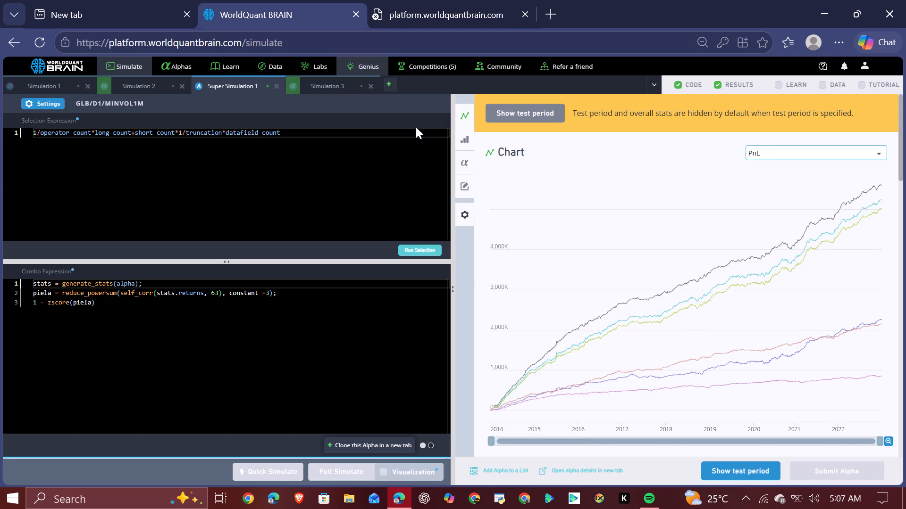
{"action": "left_click", "coordinate": [707, 470]}
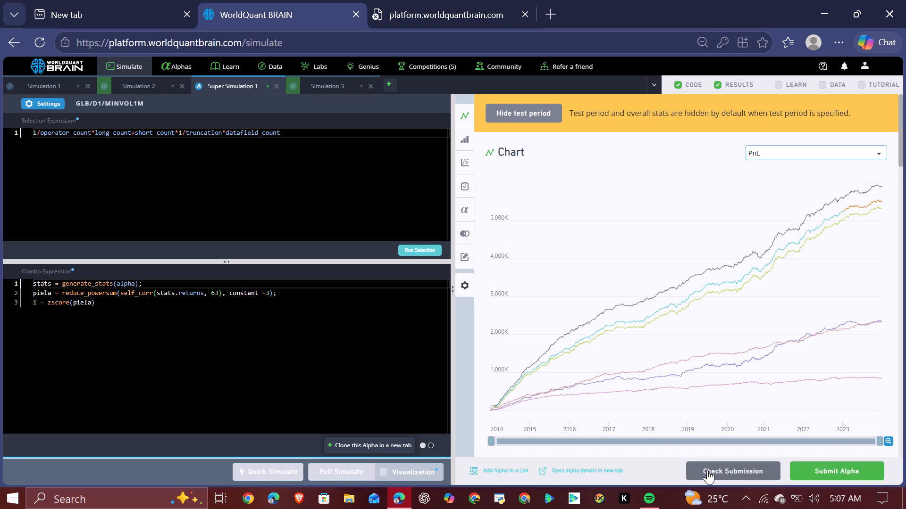
{"action": "scroll", "coordinate": [750, 406], "scroll_direction": "down", "scroll_amount": 1}
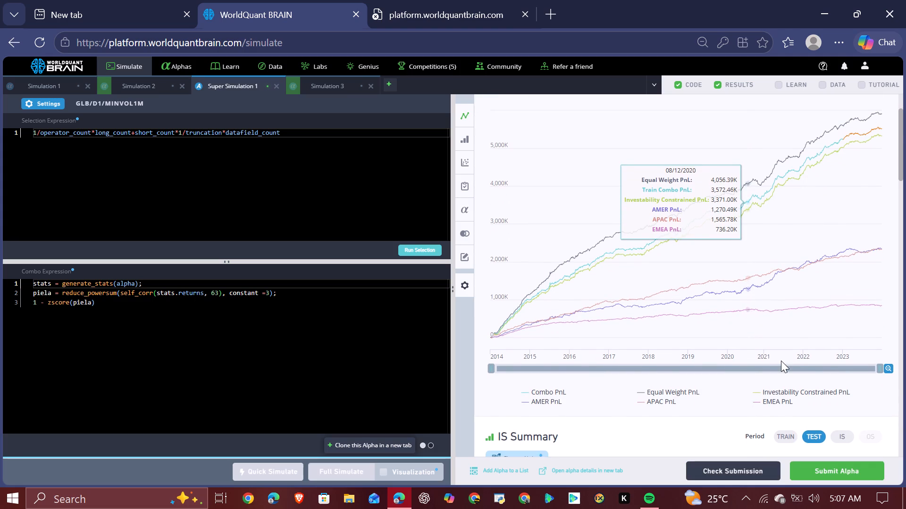
{"action": "scroll", "coordinate": [781, 361], "scroll_direction": "down", "scroll_amount": 2}
{"action": "left_click", "coordinate": [849, 297]}
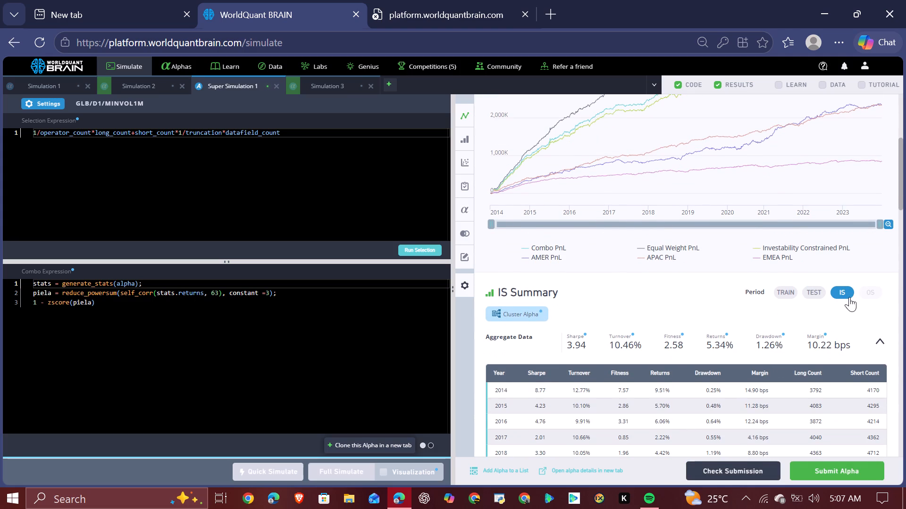
{"action": "scroll", "coordinate": [729, 409], "scroll_direction": "down", "scroll_amount": 2}
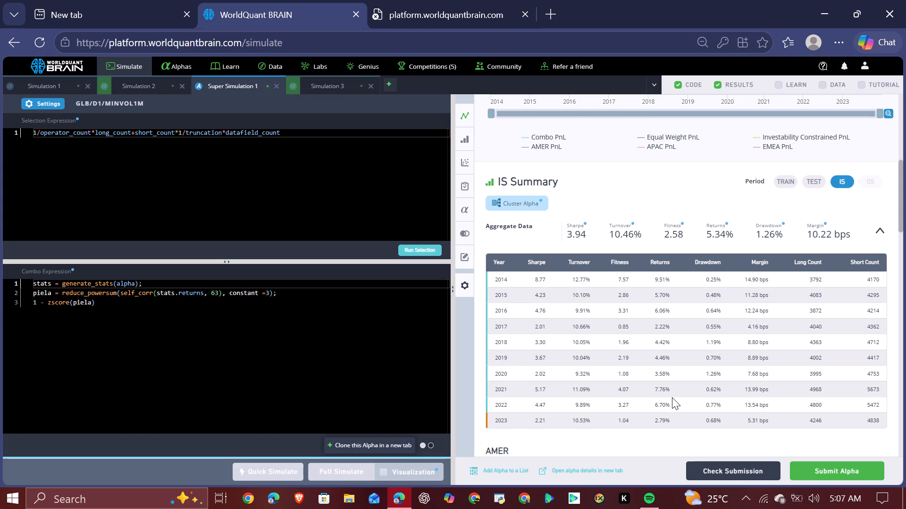
{"action": "scroll", "coordinate": [672, 397], "scroll_direction": "down", "scroll_amount": 7}
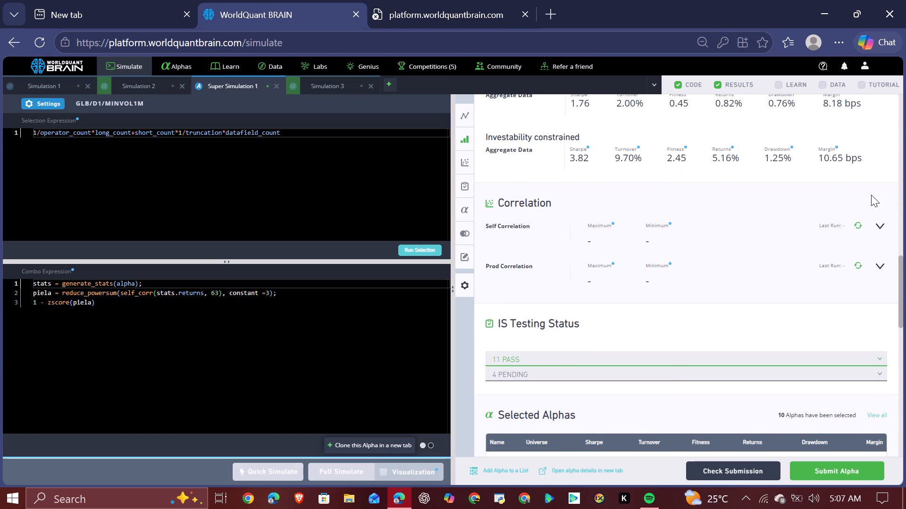
Run the Self and Prod Correlation checks for the Super Simulation 1 alpha.
{"action": "left_click", "coordinate": [859, 225]}
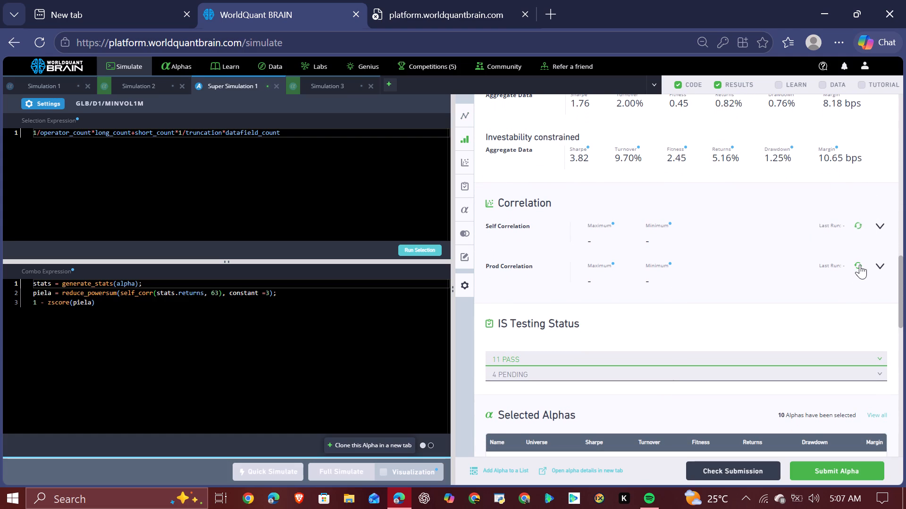
{"action": "left_click", "coordinate": [860, 264]}
{"action": "left_click", "coordinate": [860, 264]}
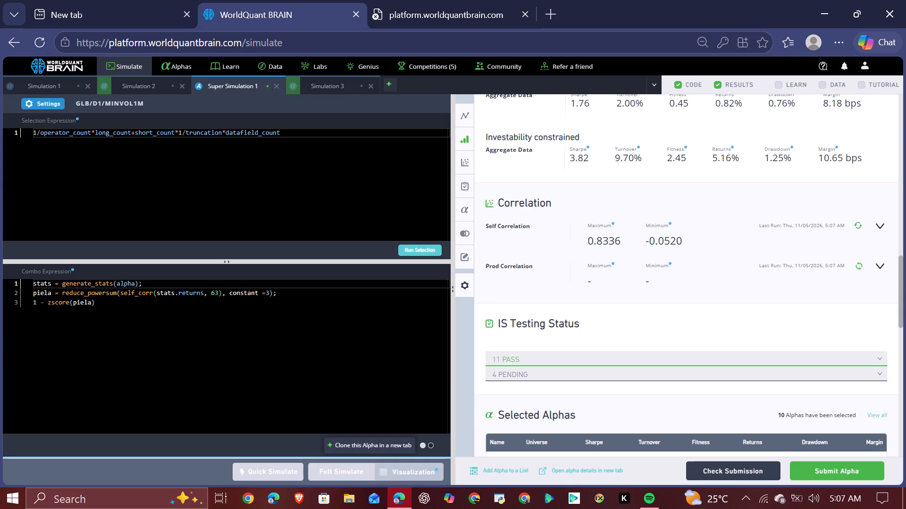
Move the 1/ before truncation to before datafield_count in Super Simulation 1's selection expression and start a full simulation.
{"action": "double_click", "coordinate": [250, 136]}
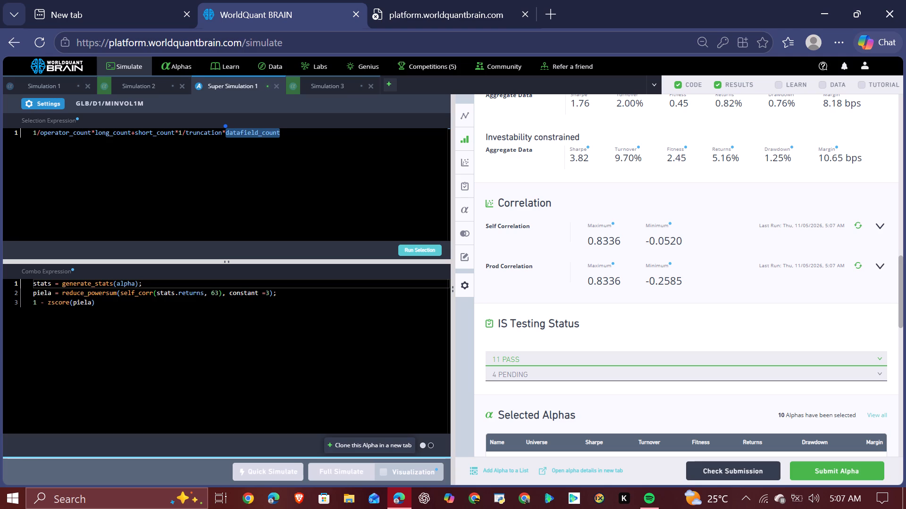
{"action": "left_click", "coordinate": [186, 131]}
{"action": "key", "text": "BackSpace"}
{"action": "key", "text": "BackSpace"}
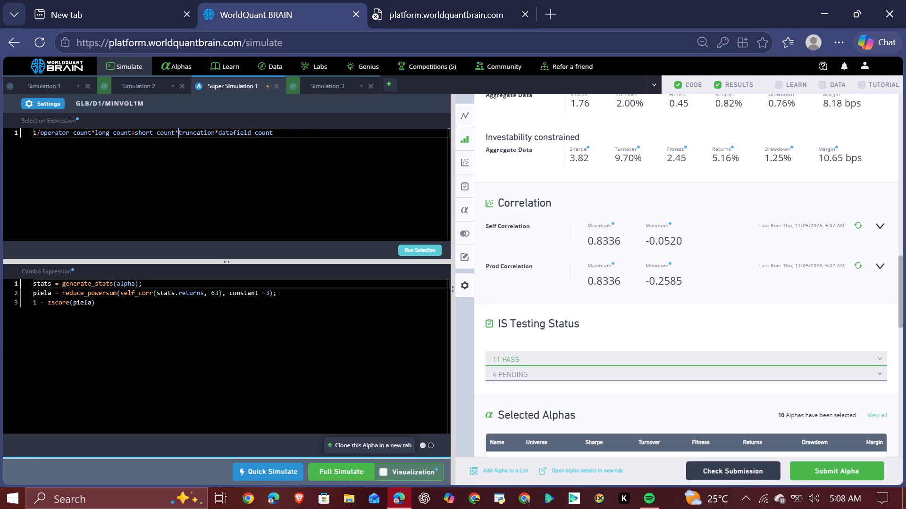
{"action": "left_click", "coordinate": [220, 133]}
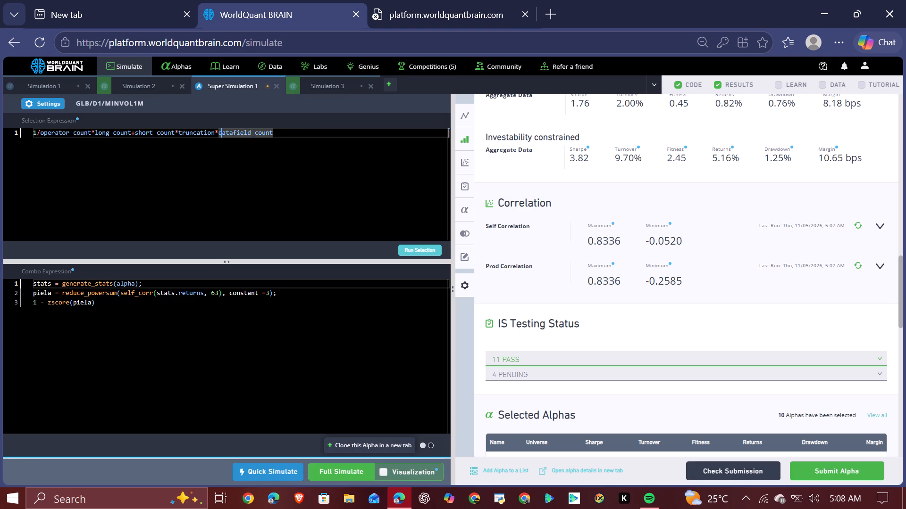
{"action": "left_click", "coordinate": [219, 132]}
{"action": "key", "text": "1"}
{"action": "key", "text": "slash"}
{"action": "left_click", "coordinate": [320, 466]}
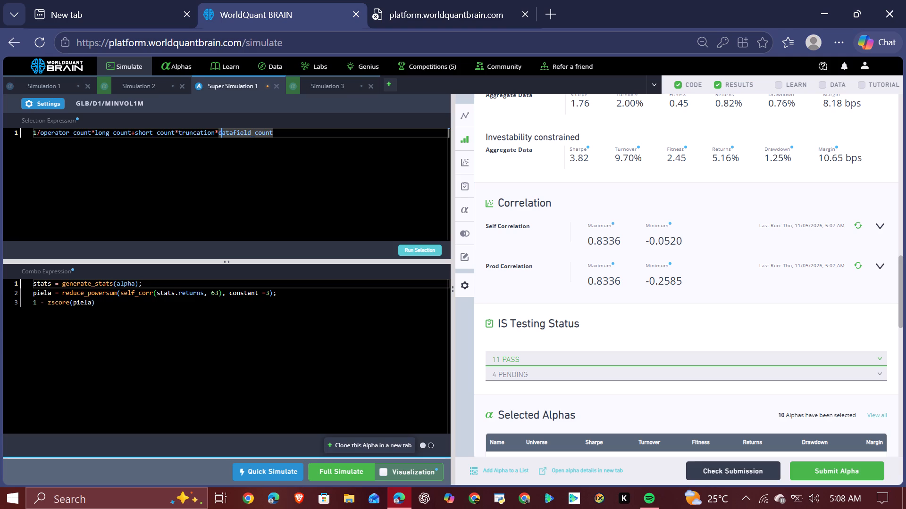
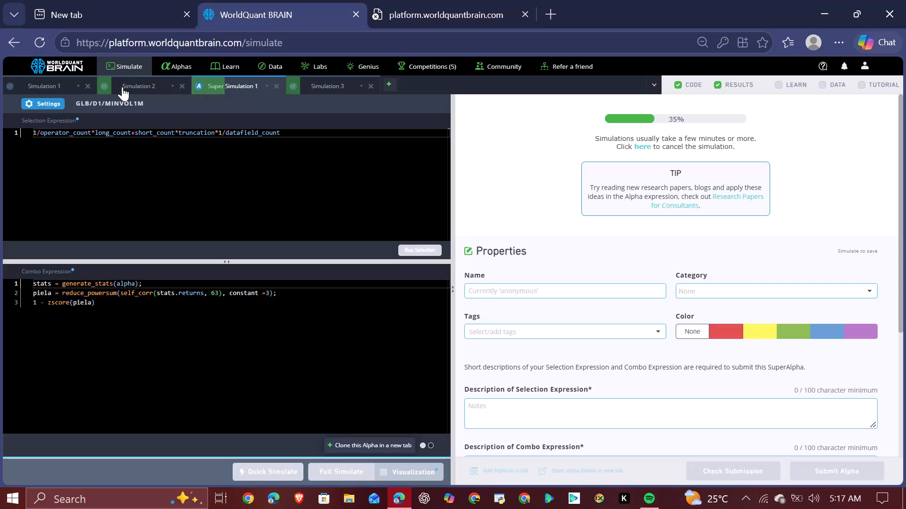
Check Simulation 2's progress, reveal Super Simulation 1's test period and examine its IS Summary for the IS period.
{"action": "left_click", "coordinate": [122, 87]}
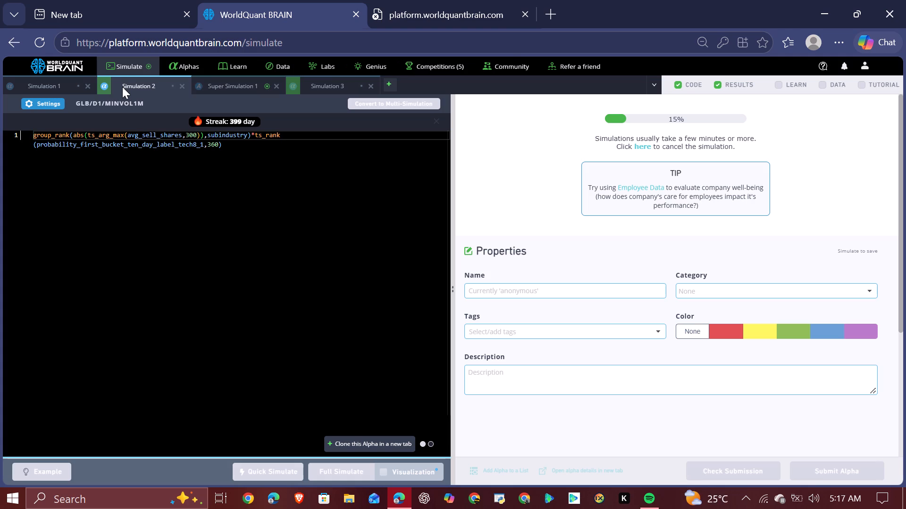
{"action": "left_click", "coordinate": [247, 88]}
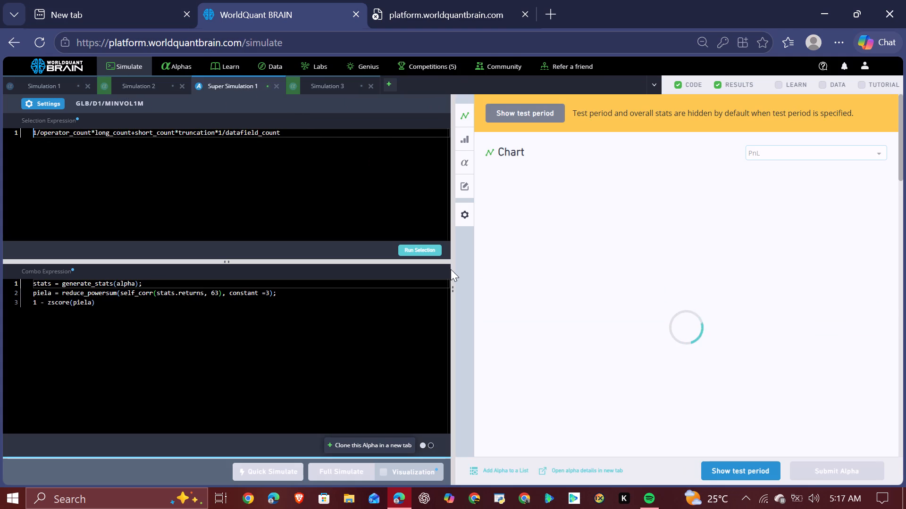
{"action": "left_click", "coordinate": [717, 473]}
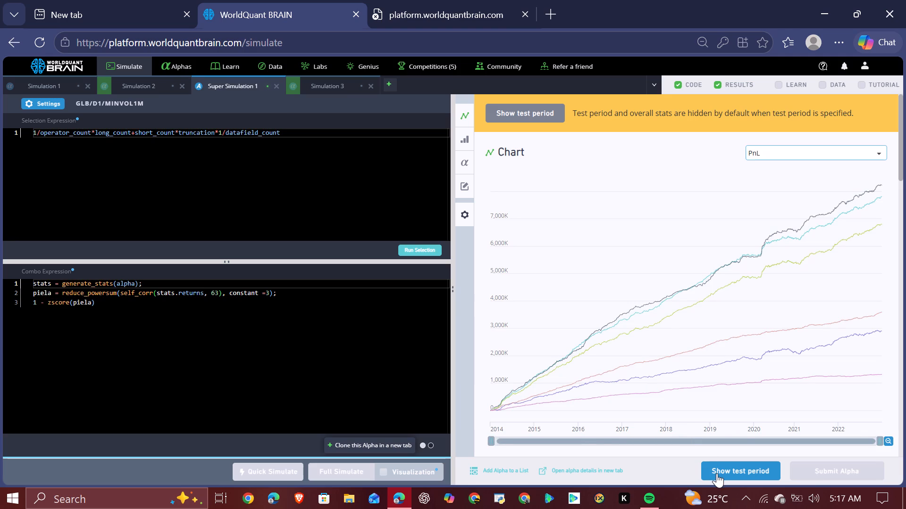
{"action": "scroll", "coordinate": [775, 377], "scroll_direction": "down", "scroll_amount": 4}
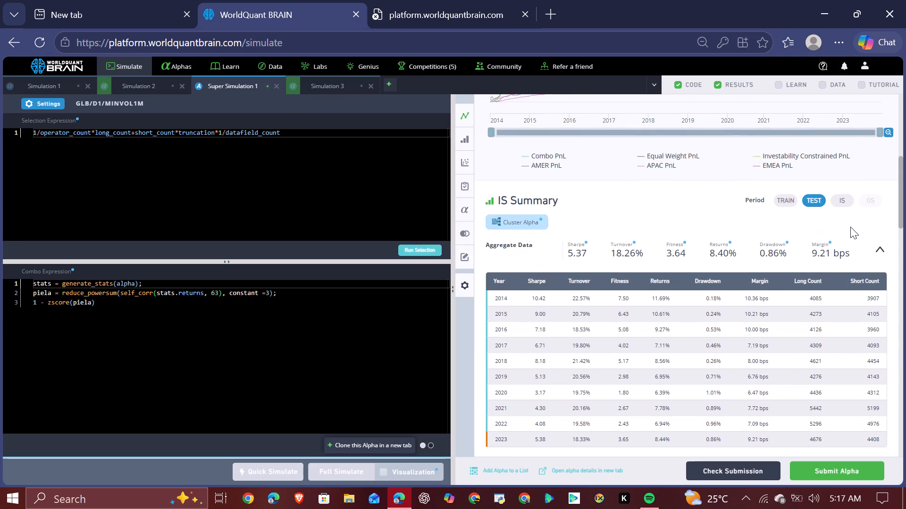
{"action": "left_click", "coordinate": [845, 197]}
{"action": "scroll", "coordinate": [773, 309], "scroll_direction": "down", "scroll_amount": 2}
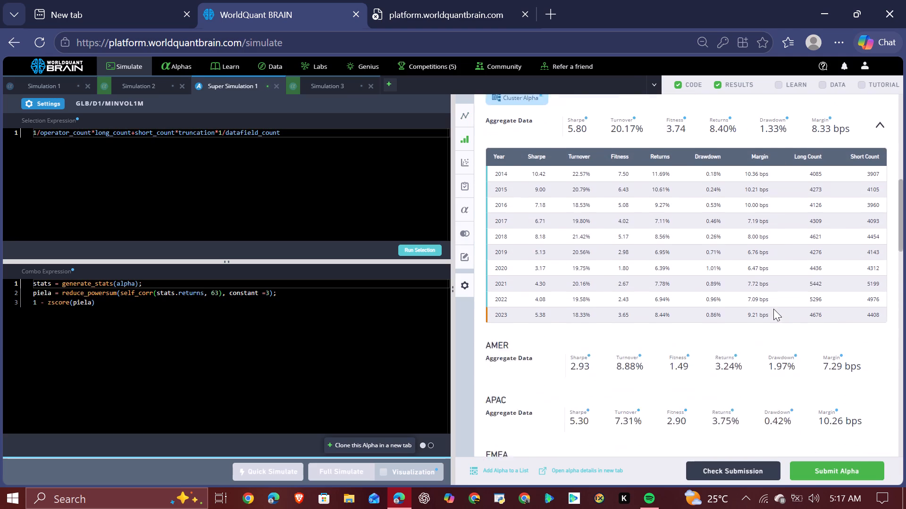
Run the Prod and Self Correlation checks for the Super Simulation 1 alpha.
{"action": "scroll", "coordinate": [773, 309], "scroll_direction": "down", "scroll_amount": 3}
{"action": "scroll", "coordinate": [816, 393], "scroll_direction": "down", "scroll_amount": 2}
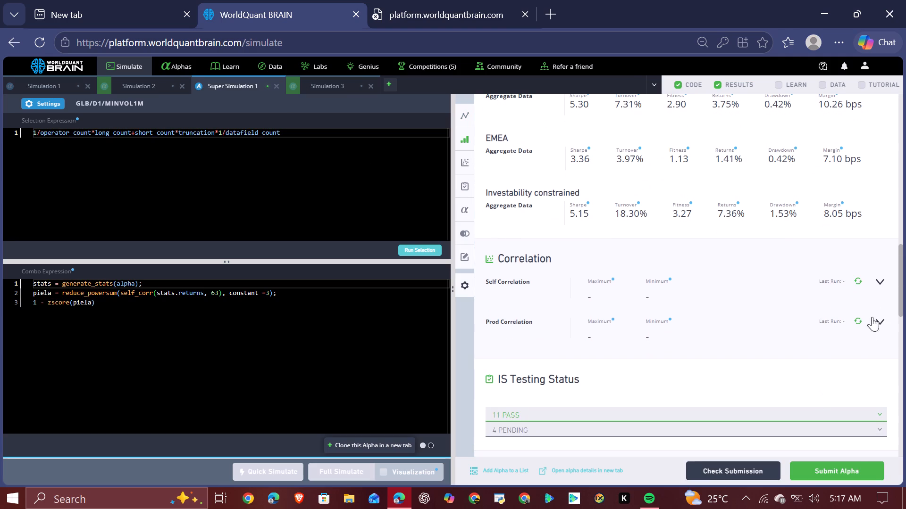
{"action": "left_click", "coordinate": [859, 323]}
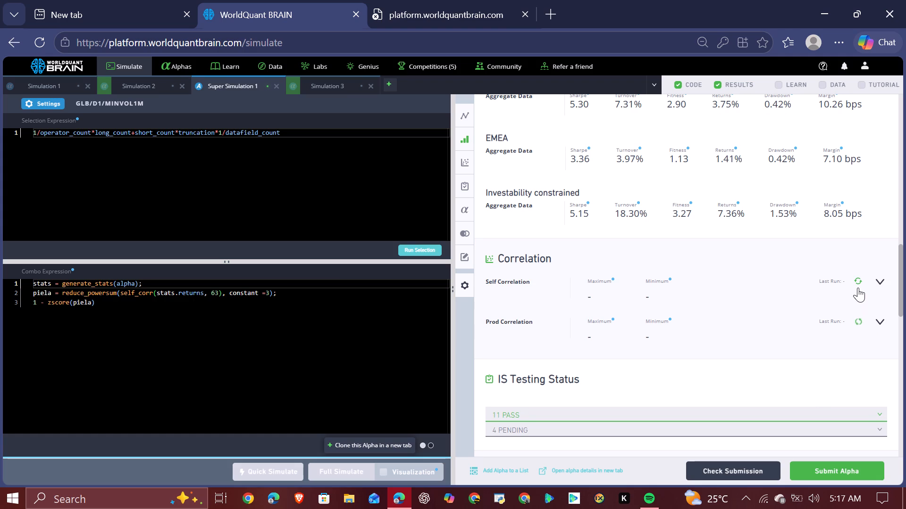
{"action": "left_click", "coordinate": [858, 283]}
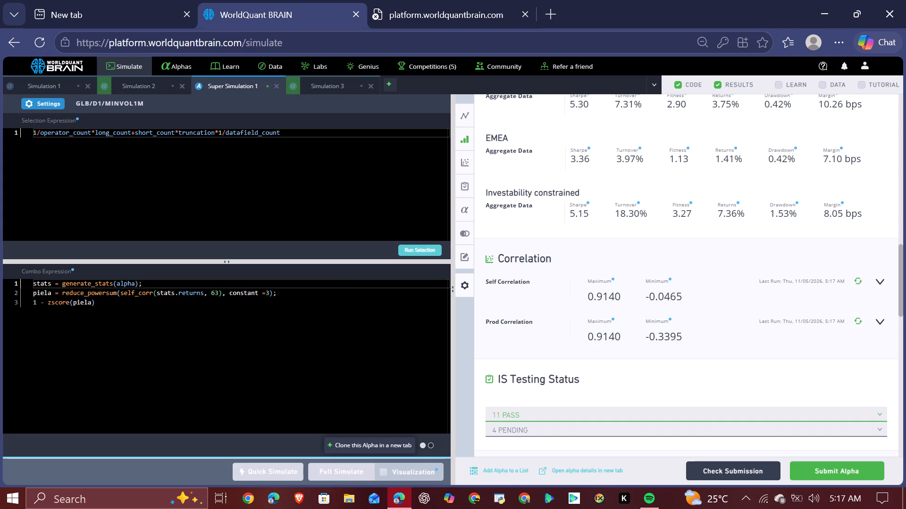
Remove the leading 1/operator_count* from Super Simulation 1's selection expression so it begins with long_count.
{"action": "left_click", "coordinate": [95, 131]}
{"action": "key", "text": "BackSpace"}
{"action": "key", "text": "BackSpace"}
{"action": "key", "text": "BackSpace"}
{"action": "key", "text": "BackSpace"}
{"action": "key", "text": "BackSpace"}
{"action": "key", "text": "BackSpace"}
{"action": "key", "text": "BackSpace"}
{"action": "key", "text": "BackSpace"}
{"action": "key", "text": "BackSpace"}
{"action": "key", "text": "BackSpace"}
{"action": "key", "text": "BackSpace"}
{"action": "key", "text": "BackSpace"}
{"action": "key", "text": "BackSpace"}
{"action": "key", "text": "BackSpace"}
{"action": "key", "text": "BackSpace"}
{"action": "key", "text": "BackSpace"}
{"action": "key", "text": "BackSpace"}
{"action": "key", "text": "BackSpace"}
{"action": "key", "text": "BackSpace"}
{"action": "key", "text": "BackSpace"}
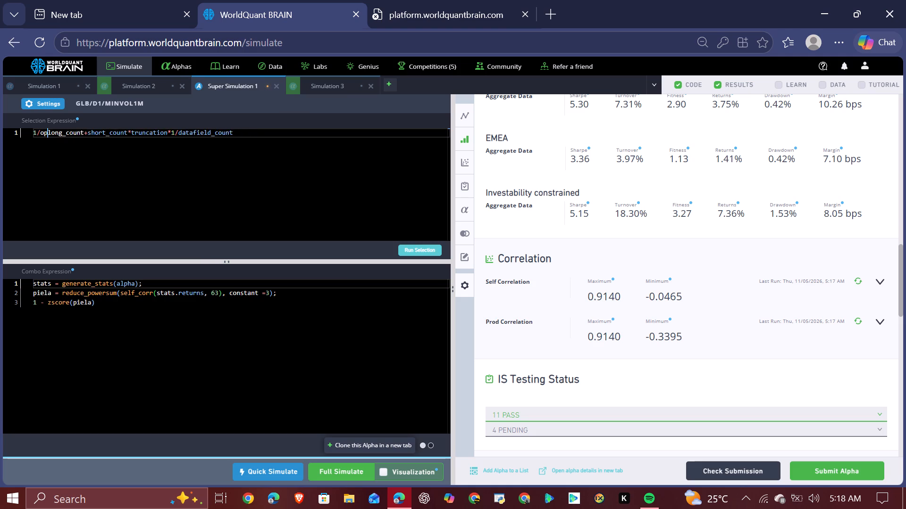
Append *operator_count*turnover to the end of Super Simulation 1's selection expression and start a full simulation.
{"action": "left_click", "coordinate": [232, 141]}
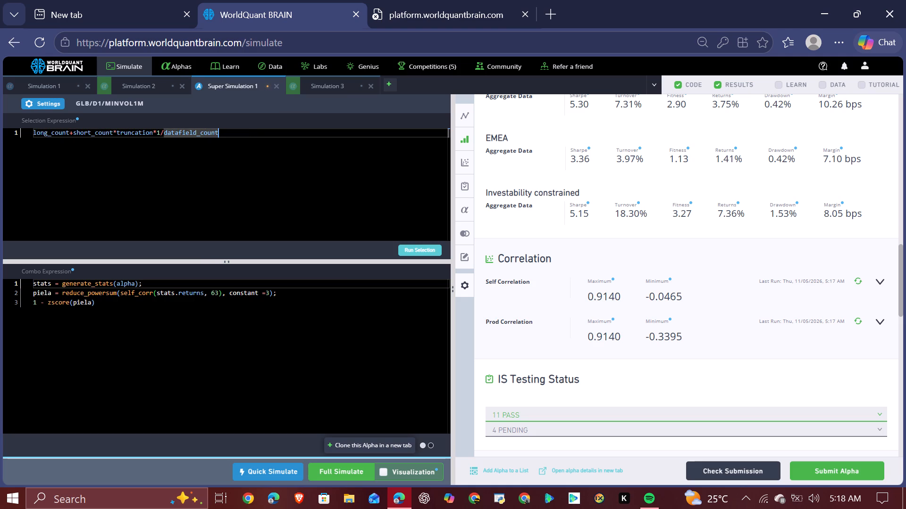
{"action": "key", "text": "shift+asterisk"}
{"action": "type", "text": "oper"}
{"action": "key", "text": "t"}
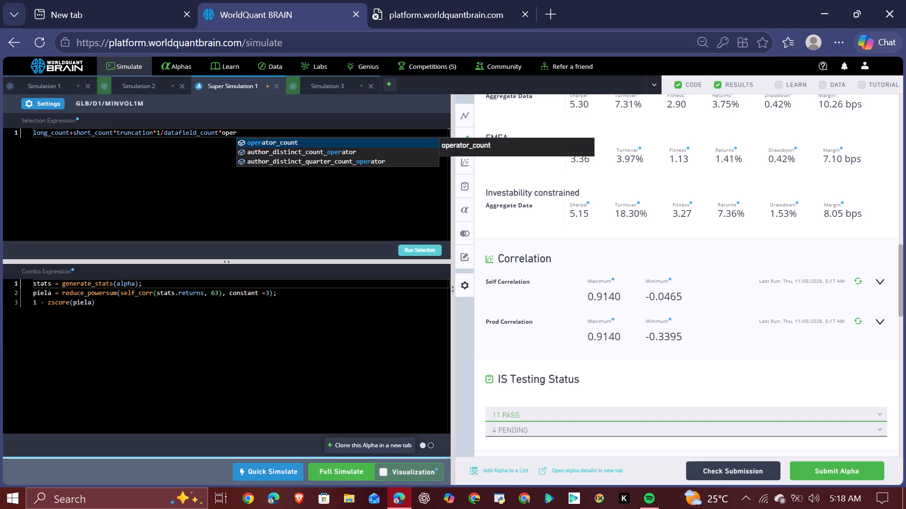
{"action": "left_click", "coordinate": [268, 142]}
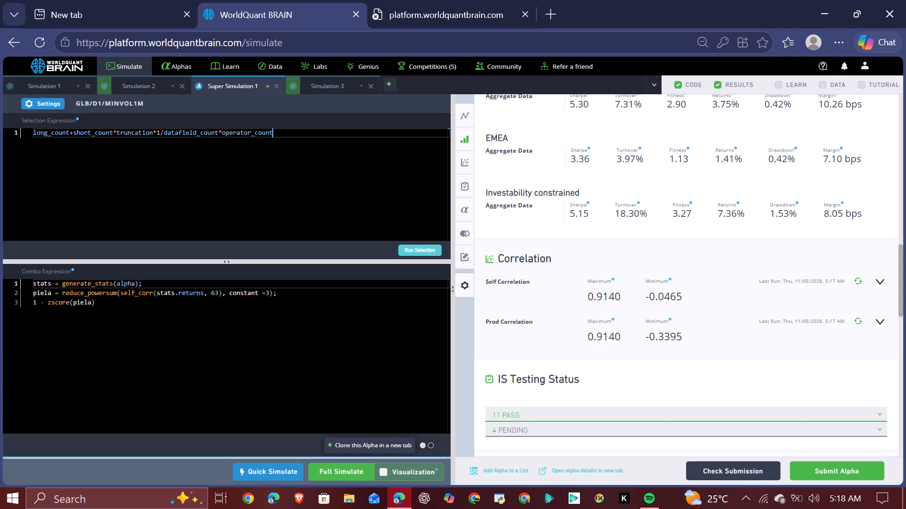
{"action": "key", "text": "shift+asterisk"}
{"action": "type", "text": "tu"}
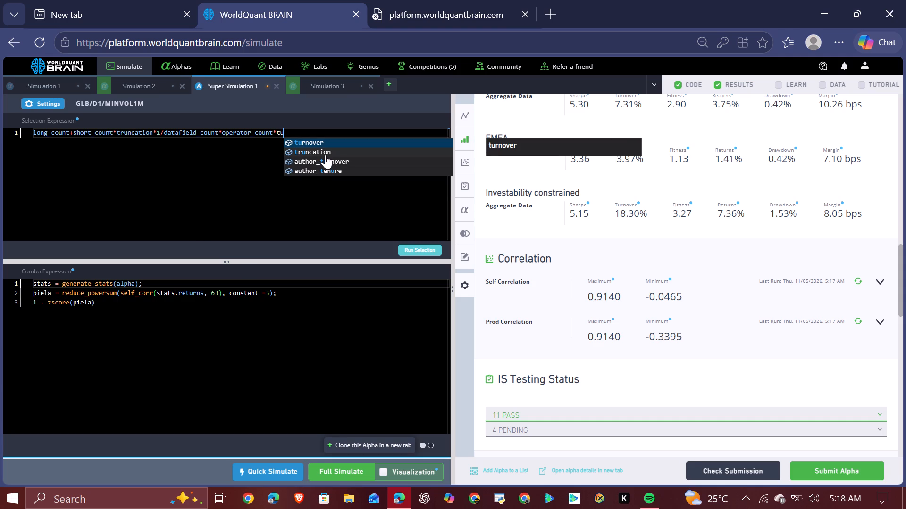
{"action": "left_click", "coordinate": [337, 143]}
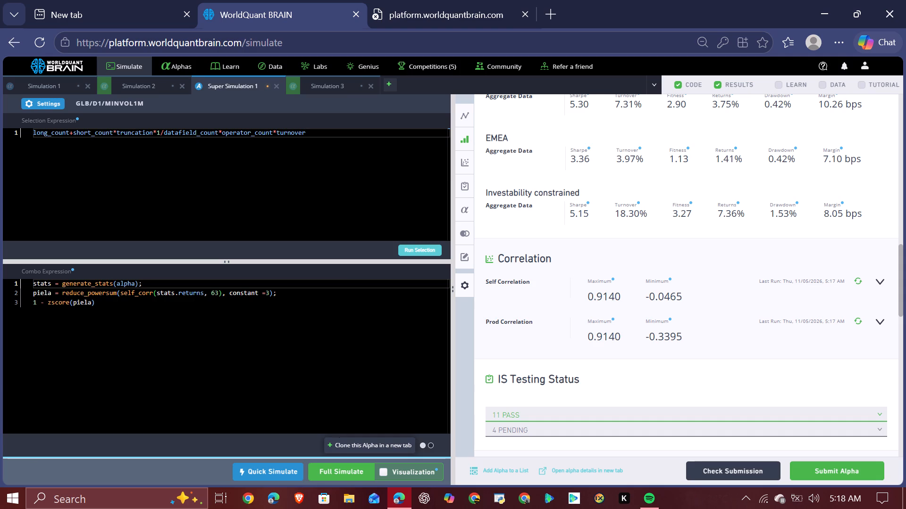
{"action": "left_click", "coordinate": [336, 467]}
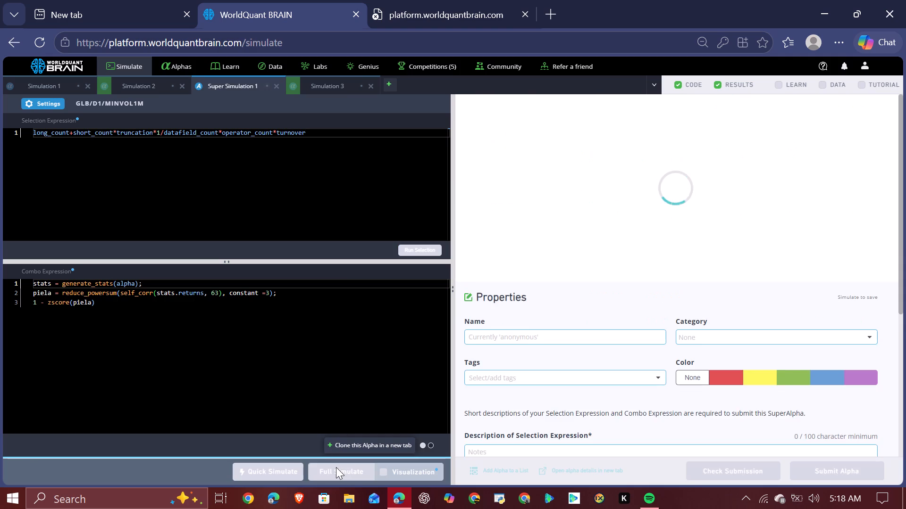
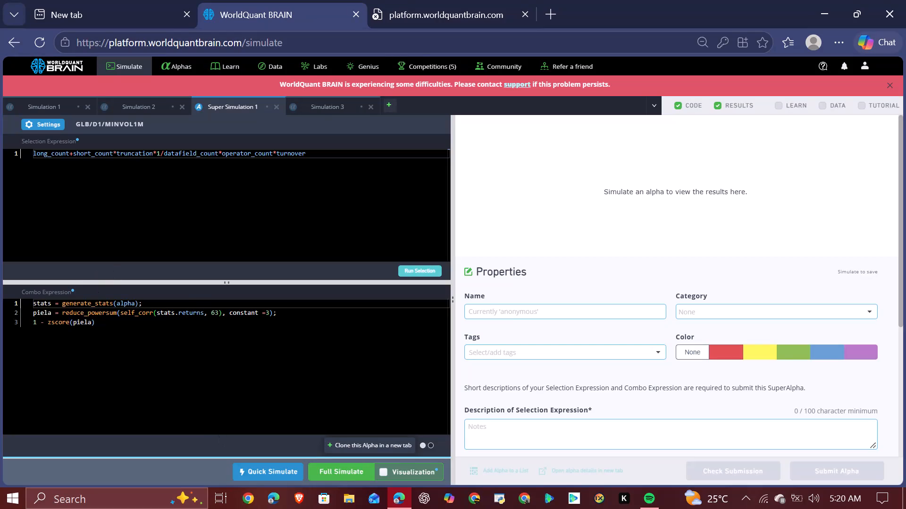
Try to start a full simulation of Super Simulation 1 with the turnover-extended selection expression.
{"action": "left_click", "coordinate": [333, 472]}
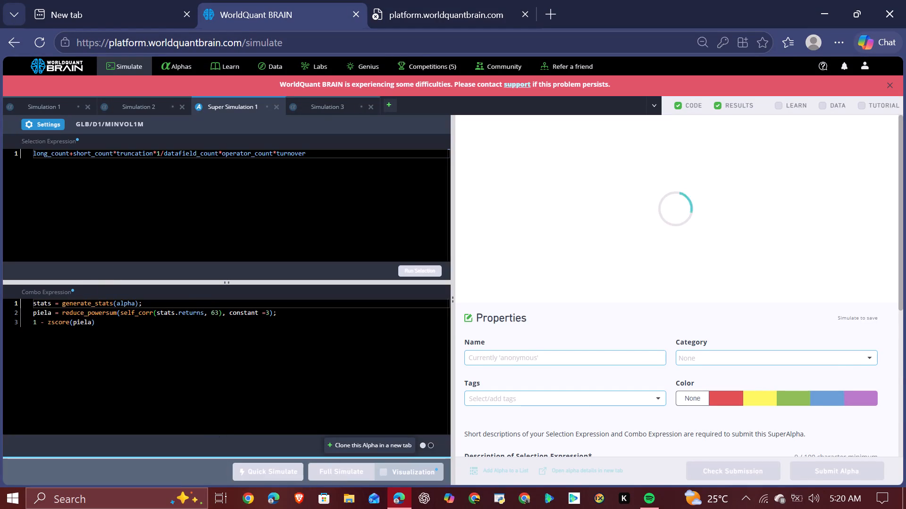
Start a full simulation of the group_rank(abs(ts_arg_max(...))) alpha in Simulation 2.
{"action": "left_click", "coordinate": [159, 114]}
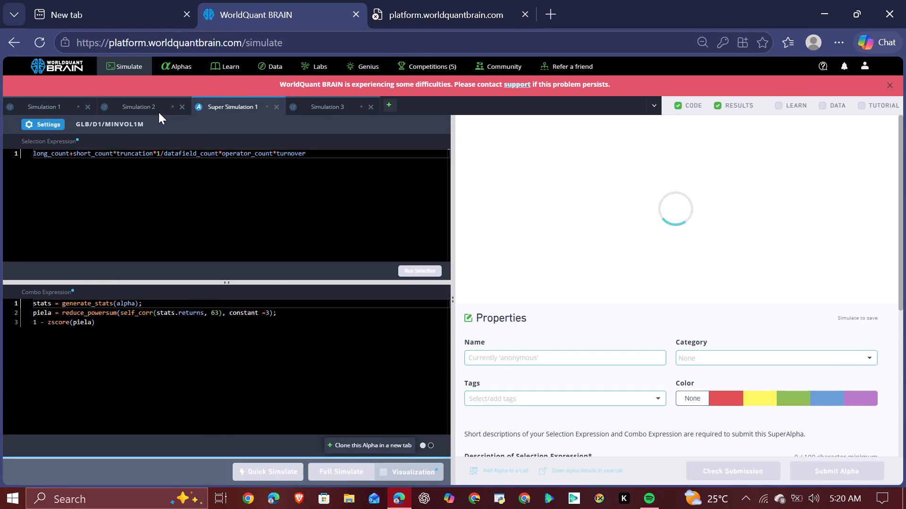
{"action": "left_click", "coordinate": [159, 113]}
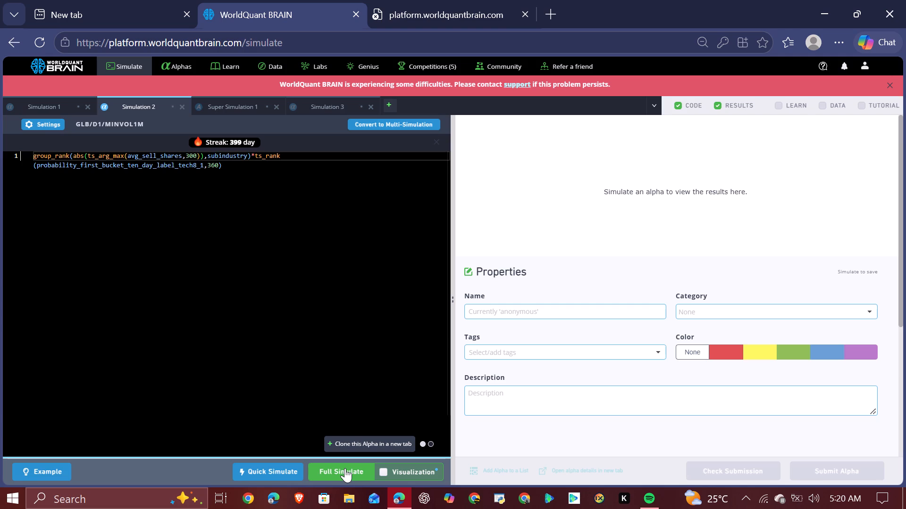
{"action": "left_click", "coordinate": [345, 468]}
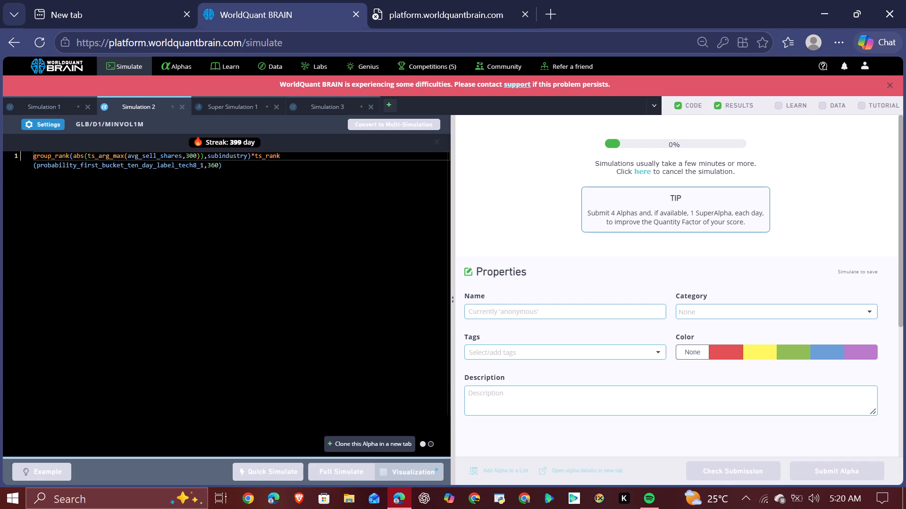
Return to Super Simulation 1, dismiss its error banners and start its full simulation again.
{"action": "left_click", "coordinate": [235, 111]}
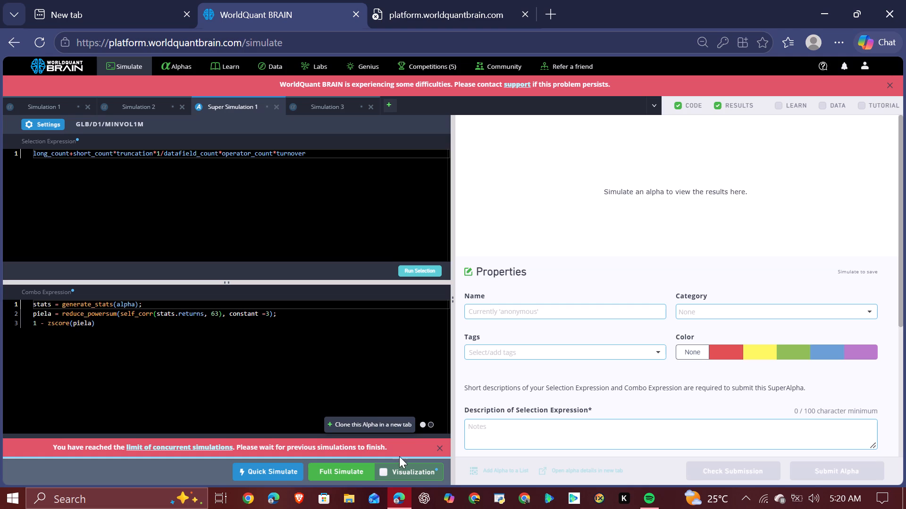
{"action": "left_click", "coordinate": [439, 448]}
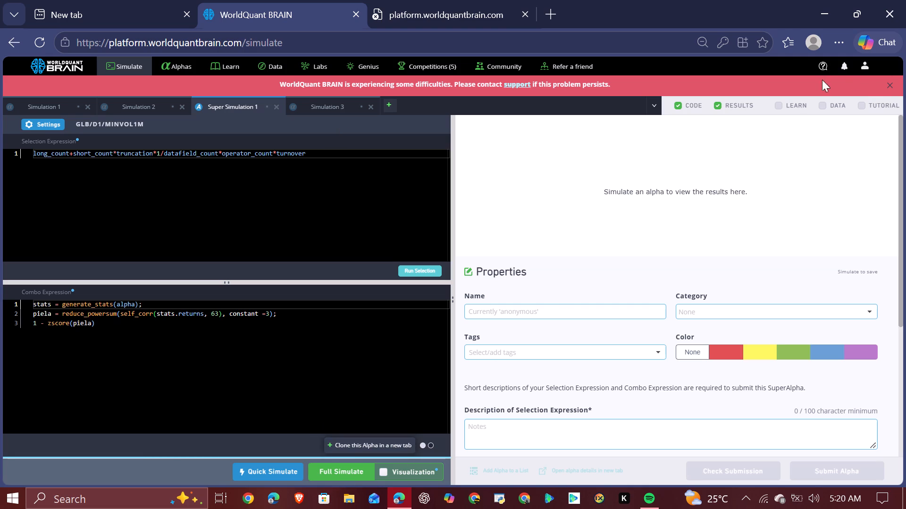
{"action": "left_click", "coordinate": [888, 84]}
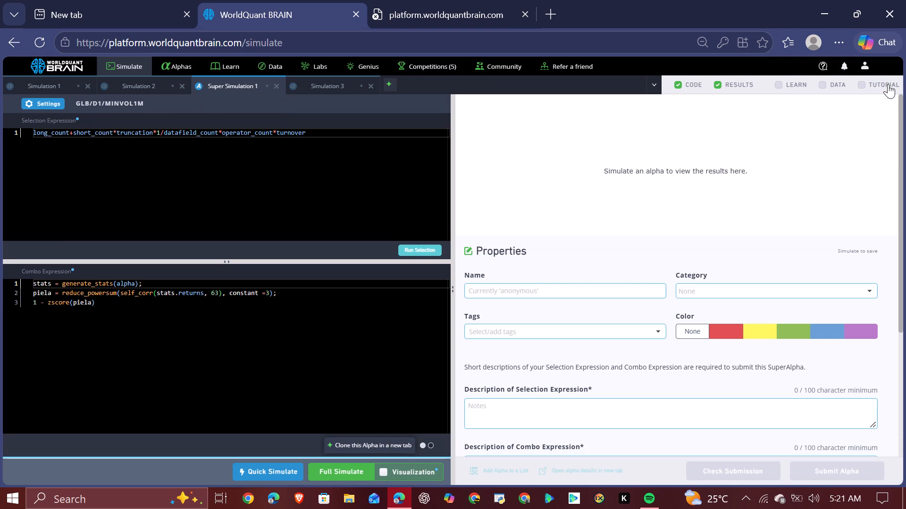
{"action": "left_click", "coordinate": [352, 472]}
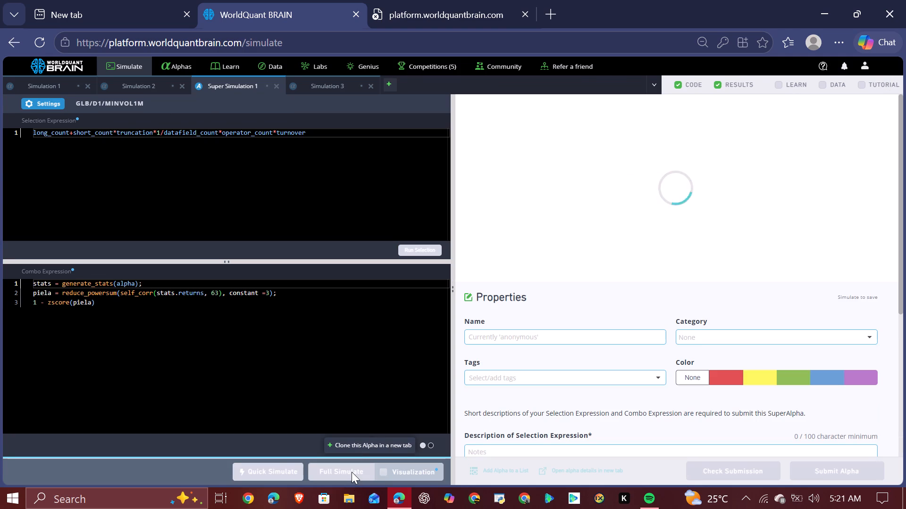
Check the progress of Simulation 2.
{"action": "left_click", "coordinate": [138, 88]}
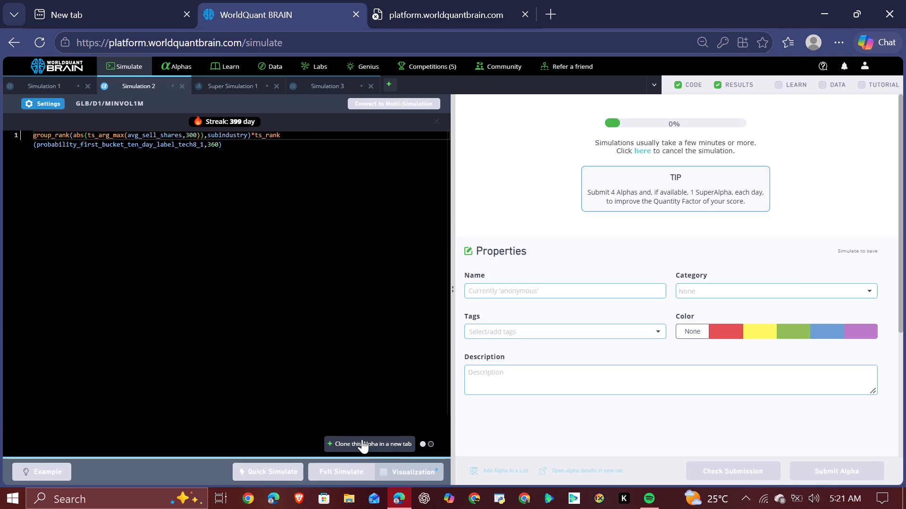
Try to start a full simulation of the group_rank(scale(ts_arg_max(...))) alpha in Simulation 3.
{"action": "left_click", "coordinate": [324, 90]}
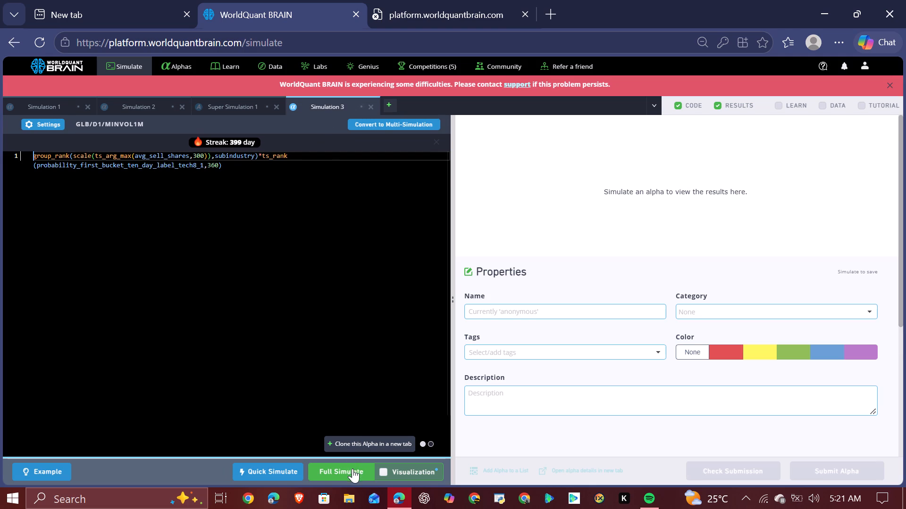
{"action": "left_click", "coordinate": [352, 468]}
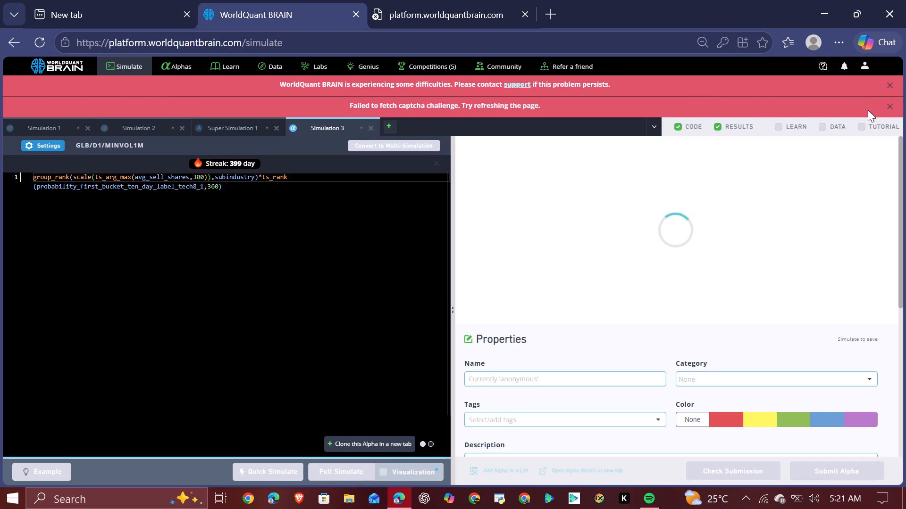
Dismiss the captcha error, reload the simulation page and start Simulation 3's full simulation again.
{"action": "left_click", "coordinate": [889, 107]}
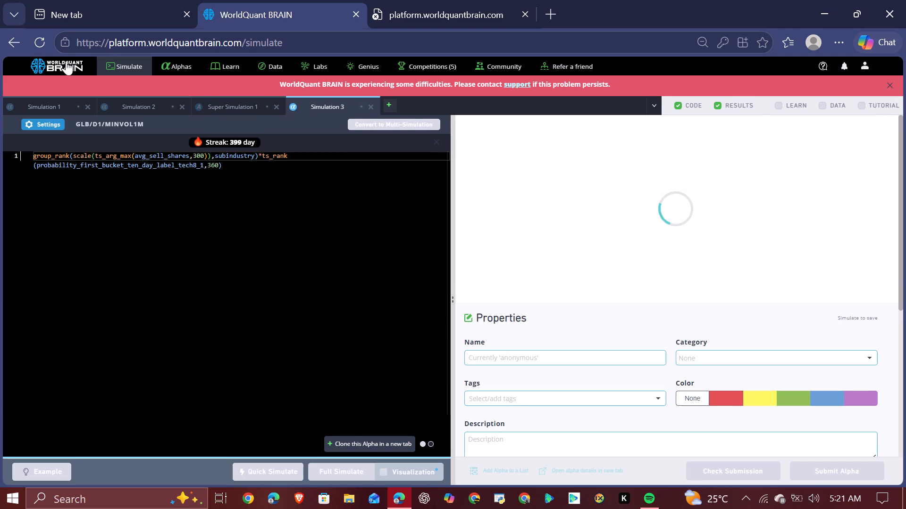
{"action": "left_click", "coordinate": [43, 43]}
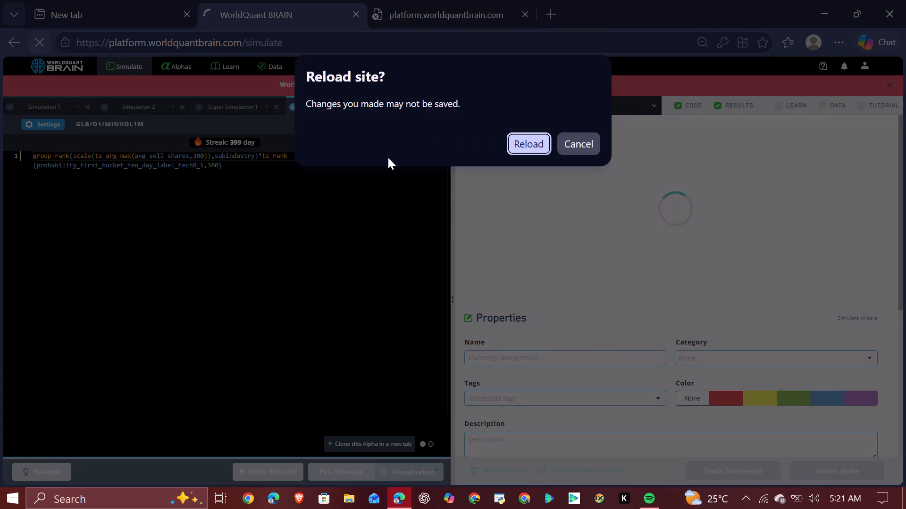
{"action": "left_click", "coordinate": [523, 141]}
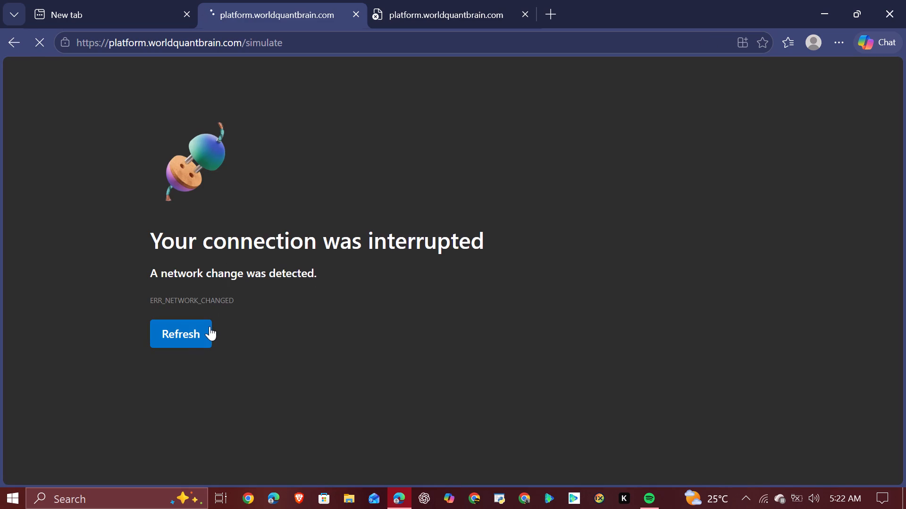
{"action": "left_click", "coordinate": [202, 341]}
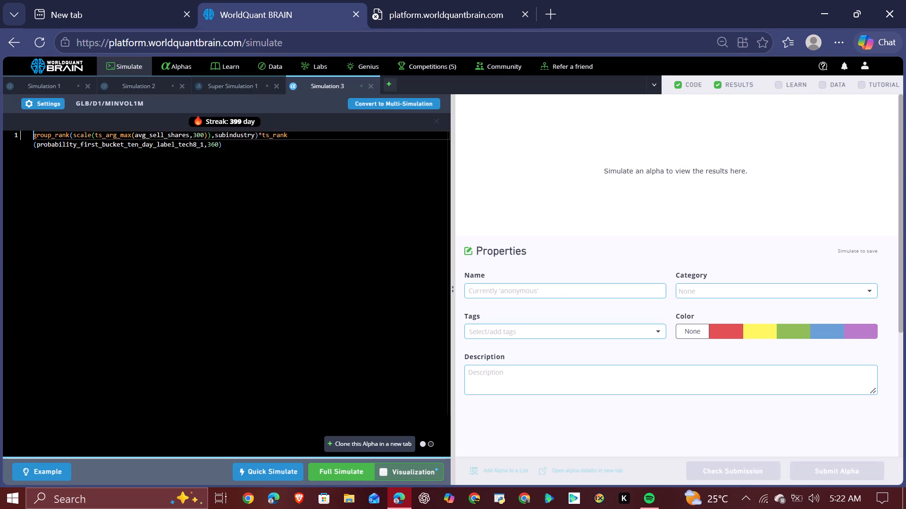
{"action": "left_click", "coordinate": [334, 477]}
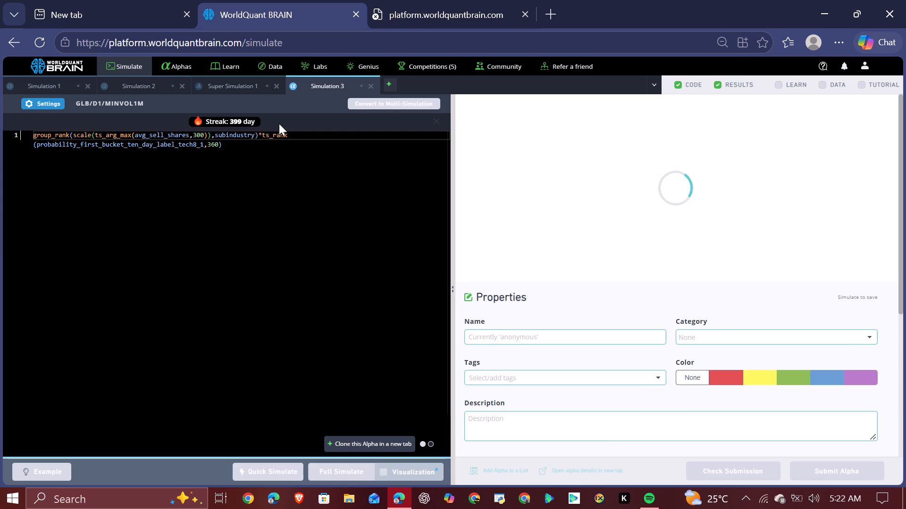
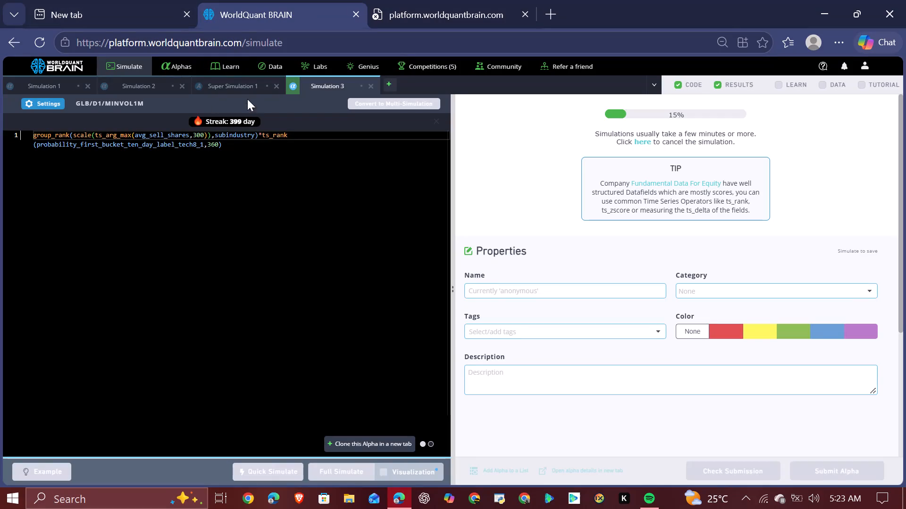
Return to Super Simulation 1 and start a full simulation of its selection and combo expressions again.
{"action": "left_click", "coordinate": [248, 85]}
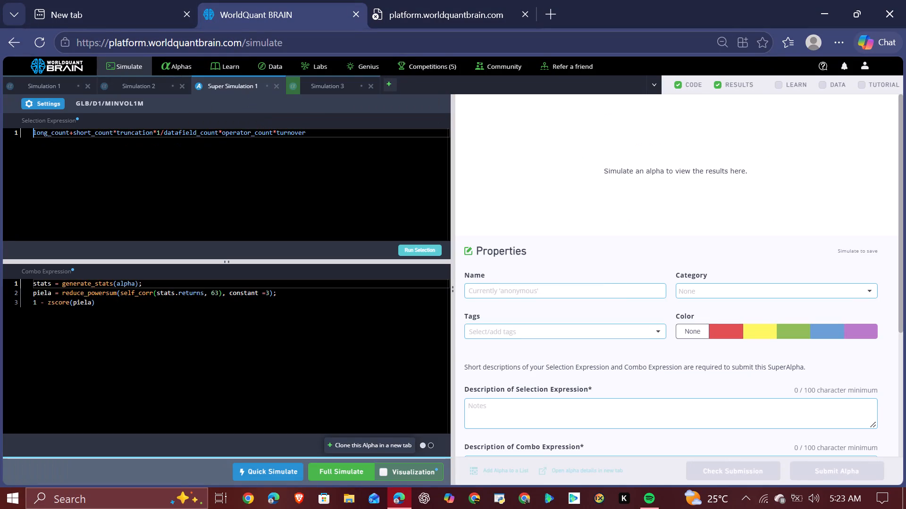
{"action": "left_click", "coordinate": [336, 471]}
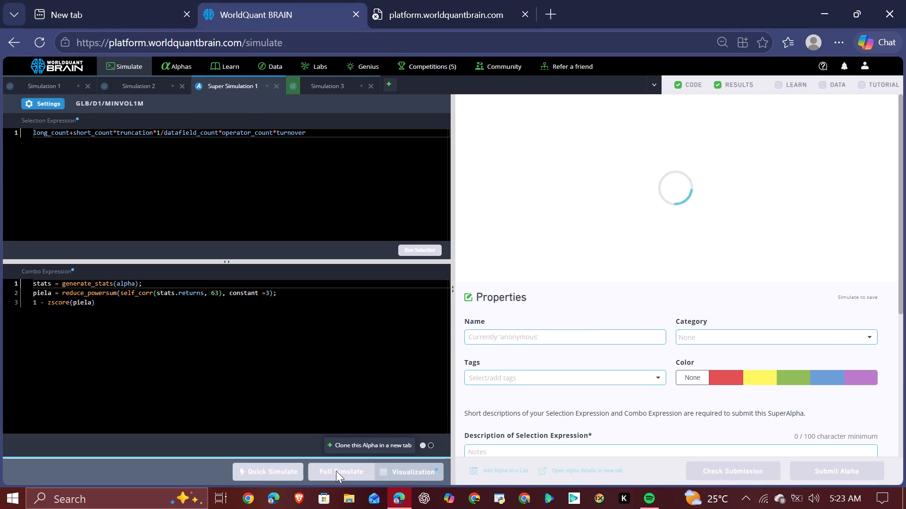
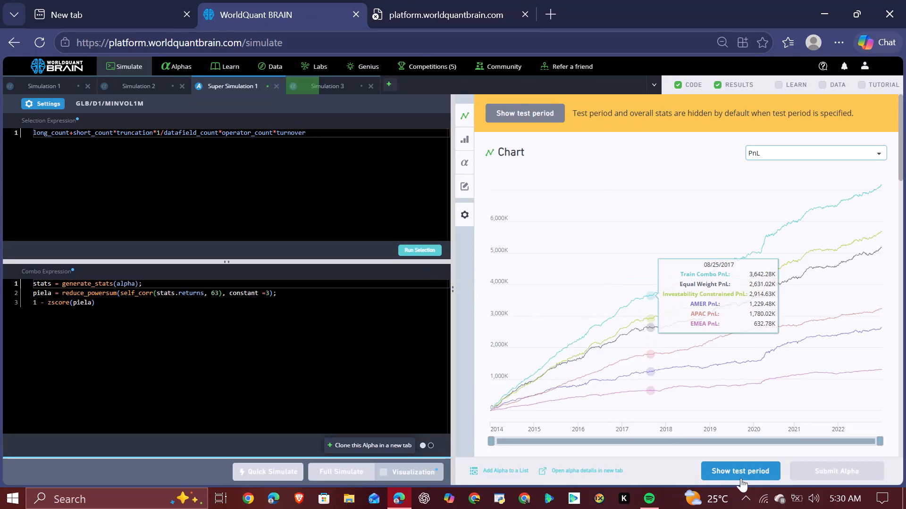
Reveal the test period results for Super Simulation 1 and review the in-sample (IS) summary and regional statistics.
{"action": "left_click", "coordinate": [757, 473]}
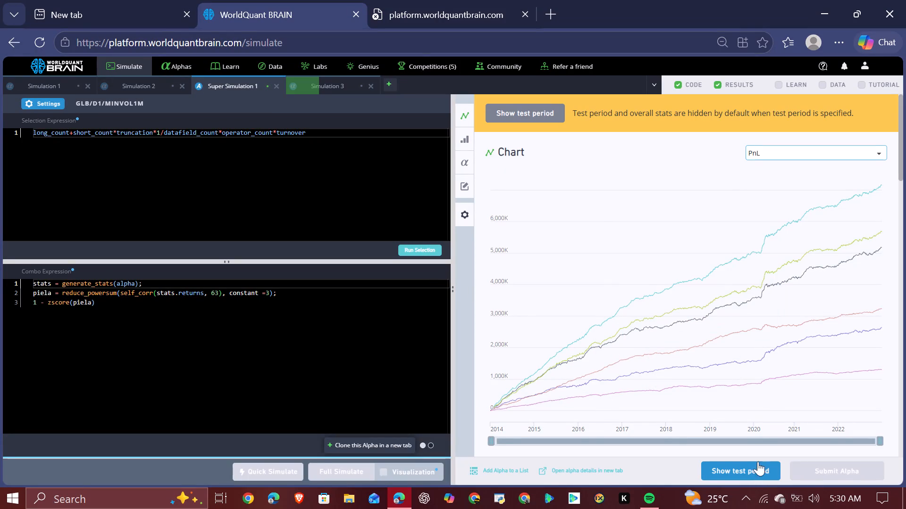
{"action": "scroll", "coordinate": [775, 410], "scroll_direction": "down", "scroll_amount": 1}
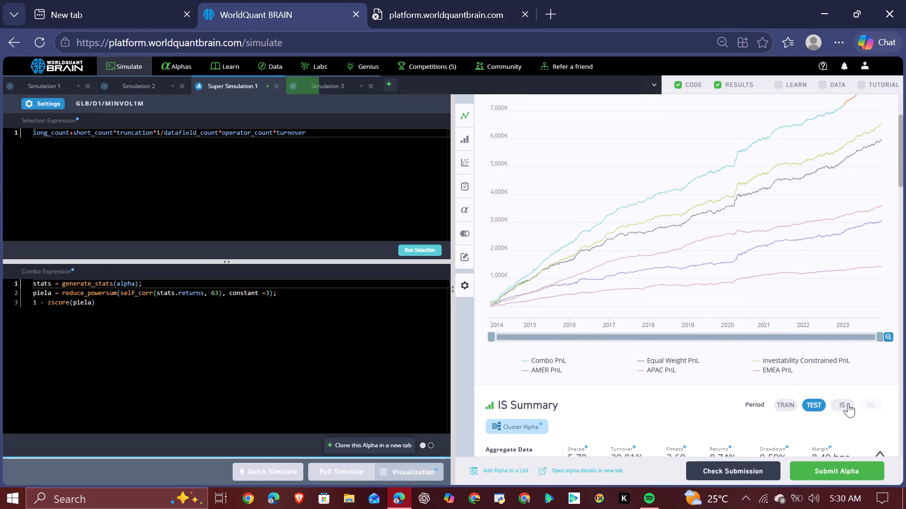
{"action": "left_click", "coordinate": [848, 403]}
{"action": "scroll", "coordinate": [848, 403], "scroll_direction": "down", "scroll_amount": 5}
{"action": "scroll", "coordinate": [848, 403], "scroll_direction": "up", "scroll_amount": 1}
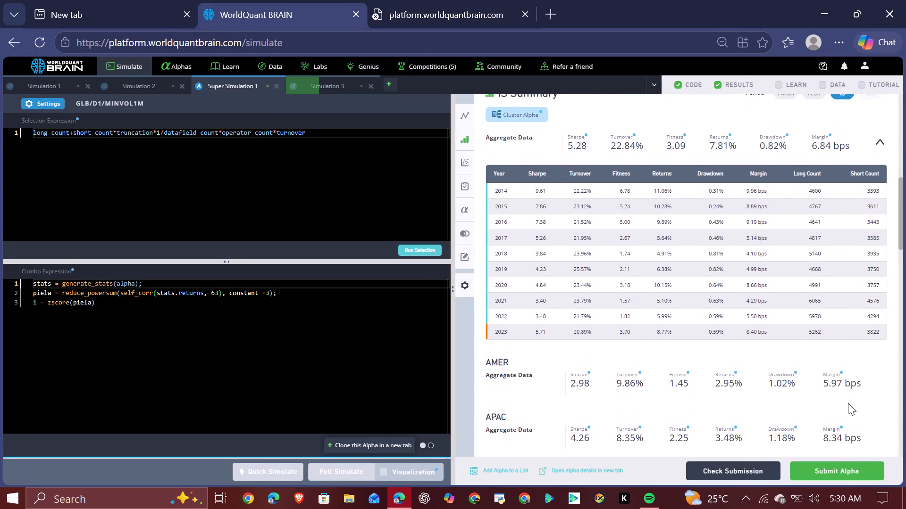
{"action": "scroll", "coordinate": [848, 403], "scroll_direction": "down", "scroll_amount": 5}
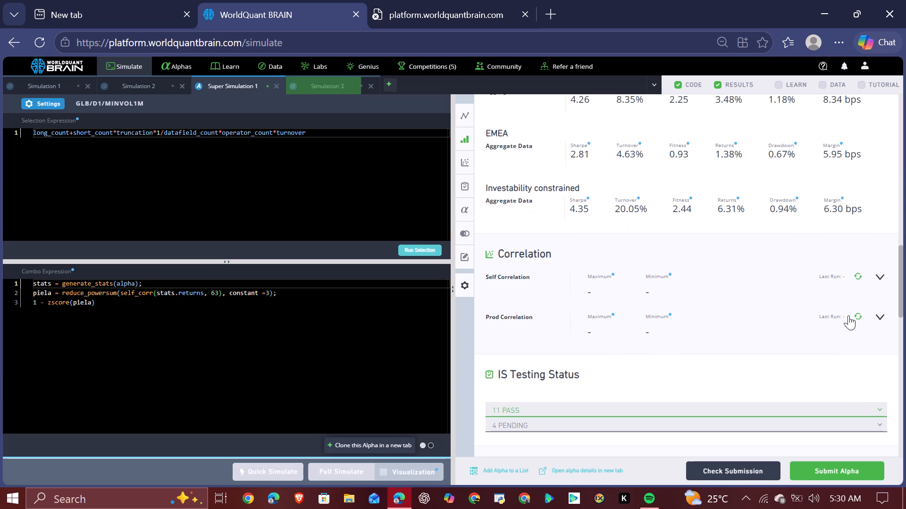
Run the prod correlation and self correlation checks for Super Simulation 1.
{"action": "left_click", "coordinate": [858, 316]}
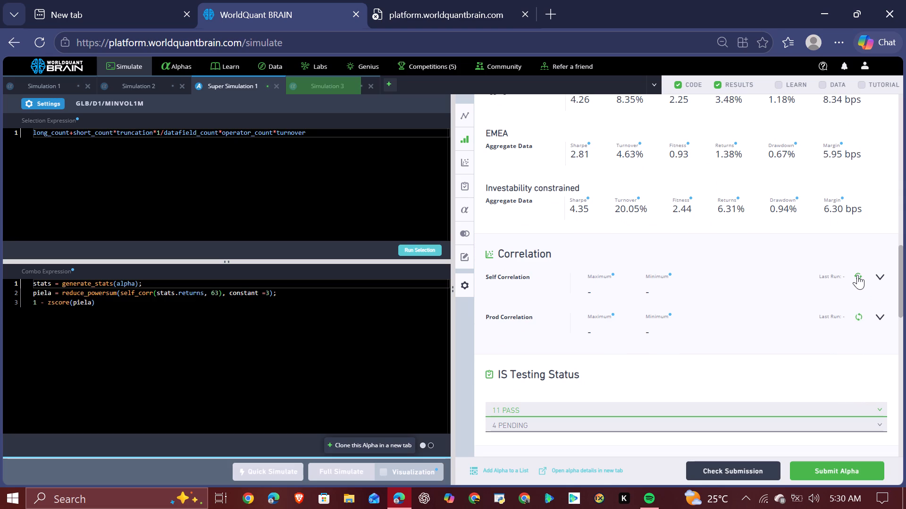
{"action": "left_click", "coordinate": [857, 275]}
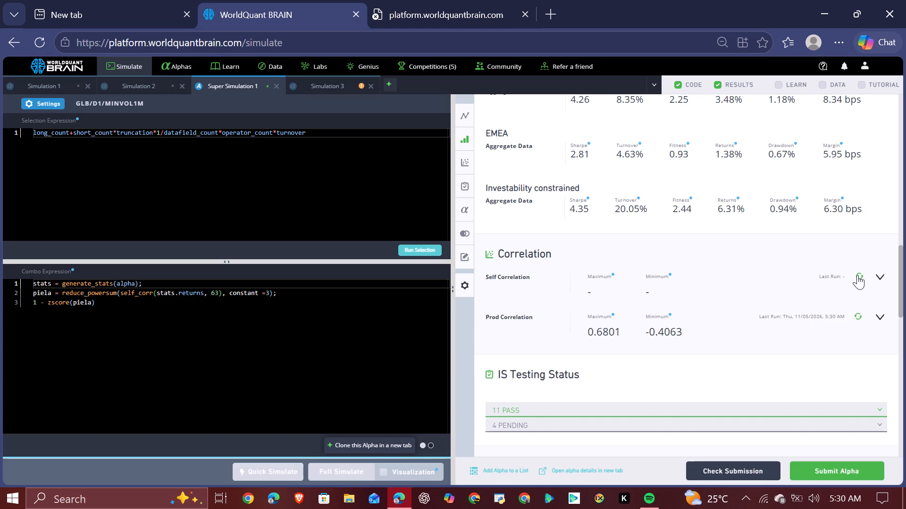
{"action": "left_click", "coordinate": [555, 19]}
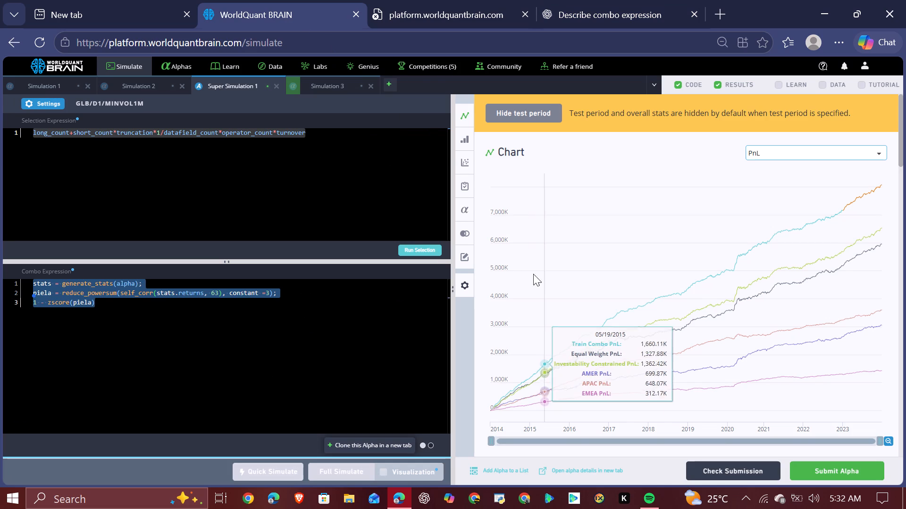
{"action": "left_click", "coordinate": [381, 307]}
{"action": "left_click", "coordinate": [361, 185]}
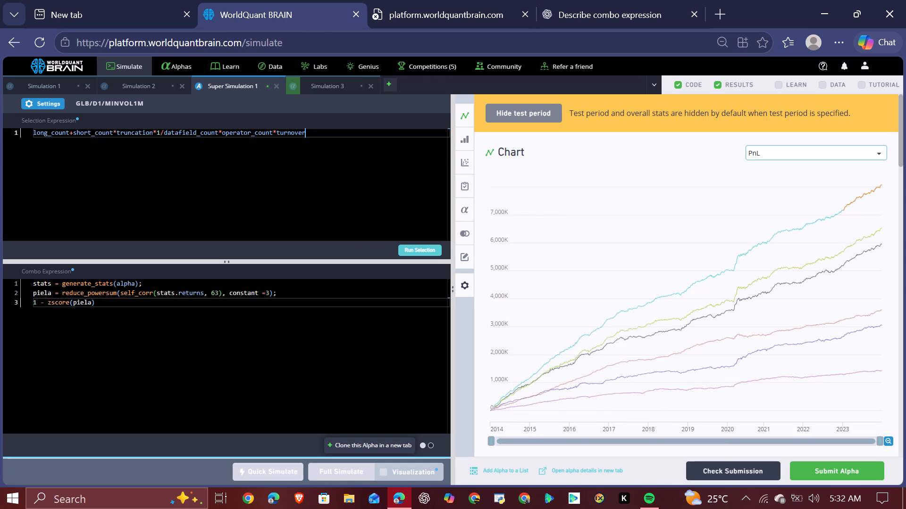
{"action": "scroll", "coordinate": [601, 319], "scroll_direction": "down", "scroll_amount": 7}
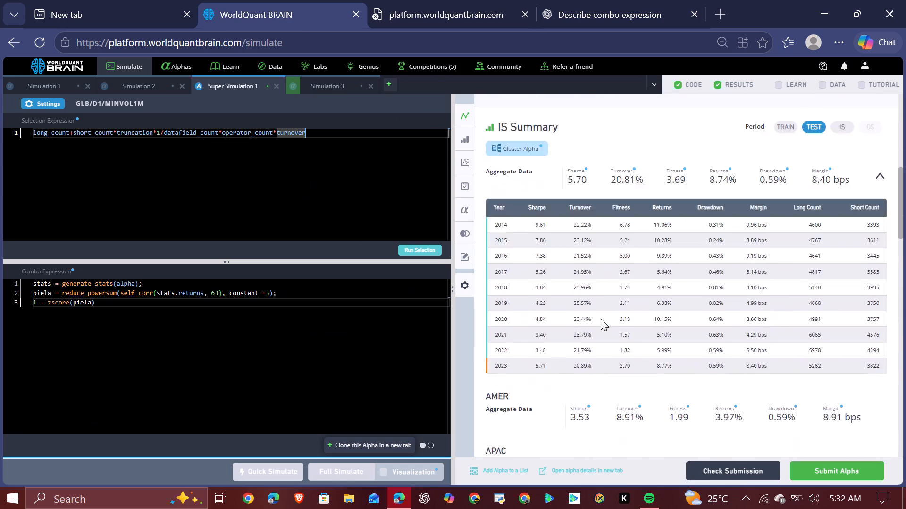
{"action": "scroll", "coordinate": [601, 319], "scroll_direction": "down", "scroll_amount": 7}
{"action": "scroll", "coordinate": [601, 319], "scroll_direction": "up", "scroll_amount": 1}
{"action": "scroll", "coordinate": [601, 319], "scroll_direction": "down", "scroll_amount": 4}
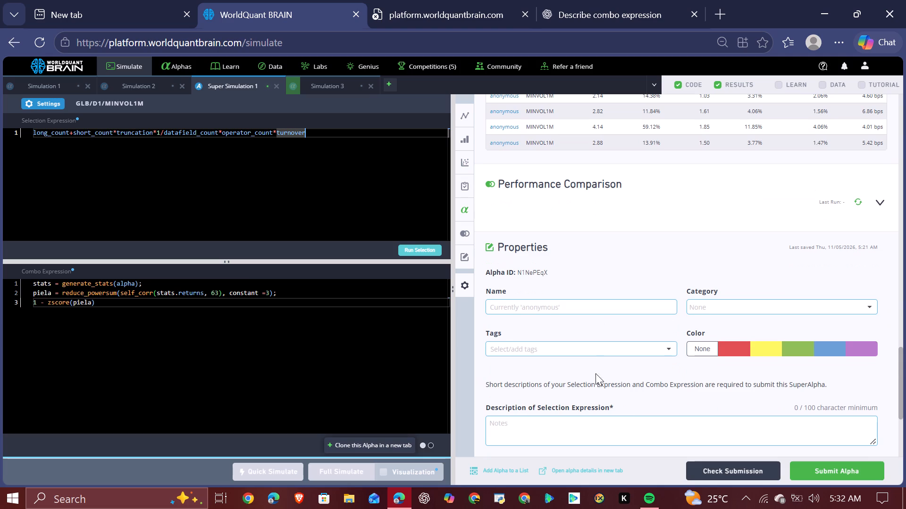
{"action": "scroll", "coordinate": [595, 387], "scroll_direction": "down", "scroll_amount": 2}
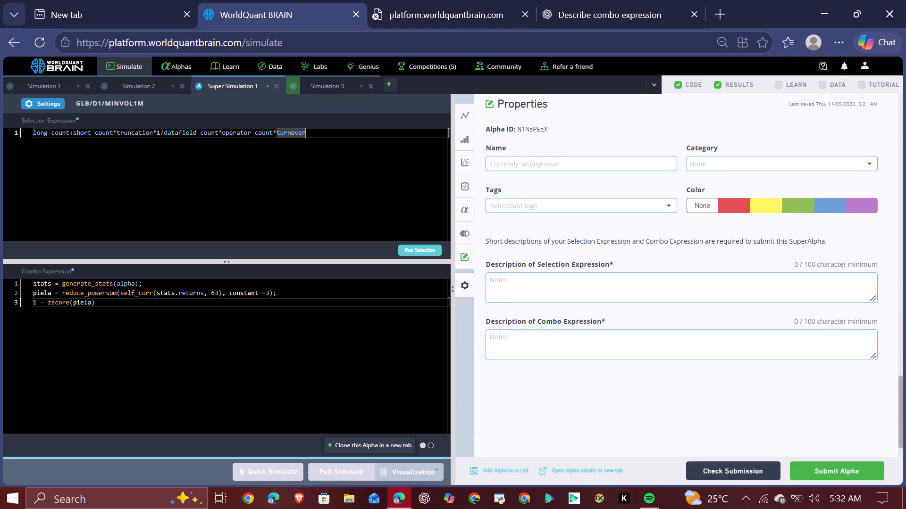
{"action": "left_click", "coordinate": [595, 286]}
{"action": "key", "text": "ctrl+v"}
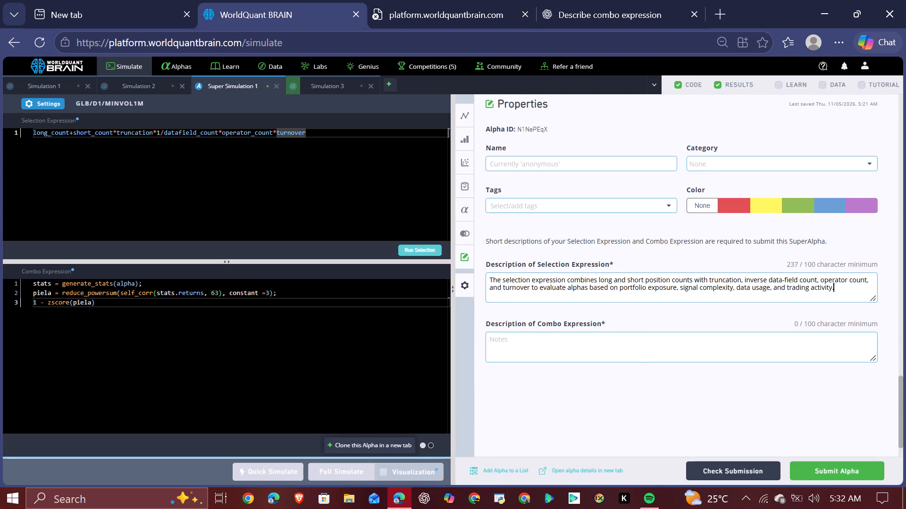
Fill in the Description of Combo Expression with ChatGPT's combo description from the clipboard history.
{"action": "left_click", "coordinate": [629, 354]}
{"action": "key", "text": "super+v"}
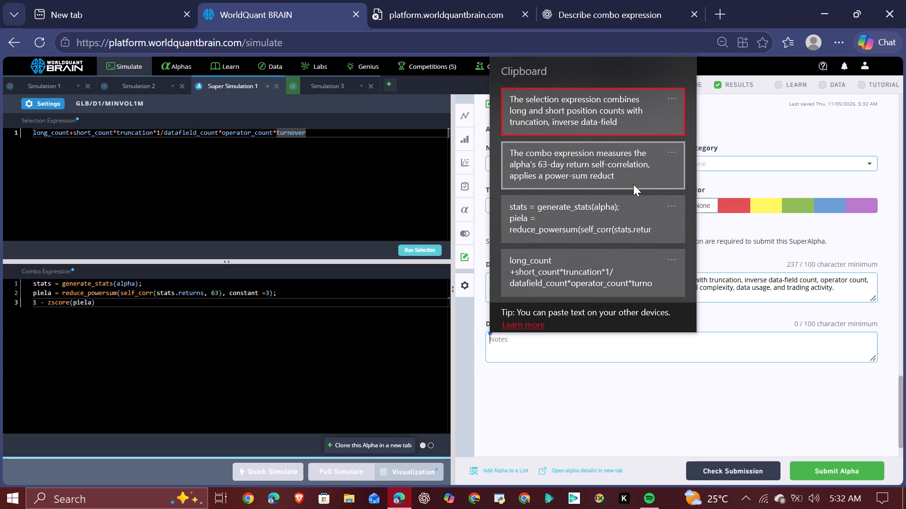
{"action": "left_click", "coordinate": [614, 169]}
{"action": "key", "text": "ctrl+v"}
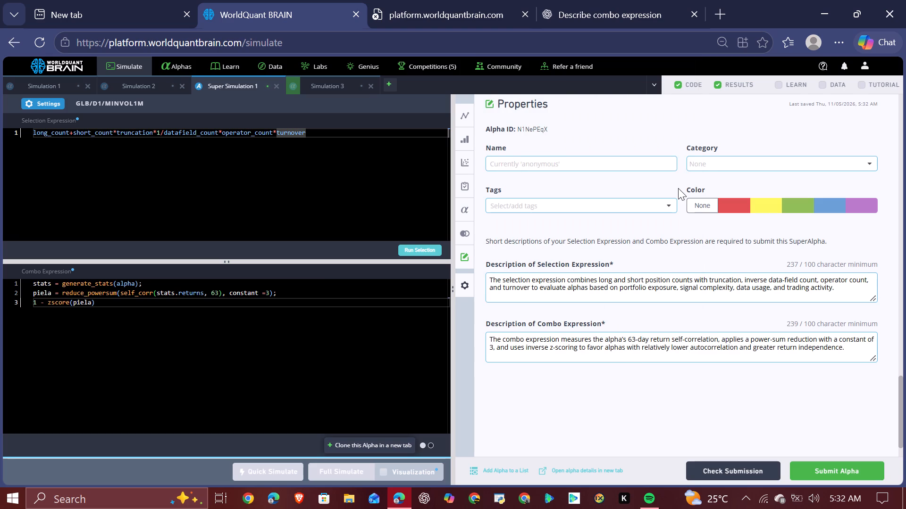
Run the Performance Comparison for the super alpha and expand its results.
{"action": "scroll", "coordinate": [678, 188], "scroll_direction": "up", "scroll_amount": 3}
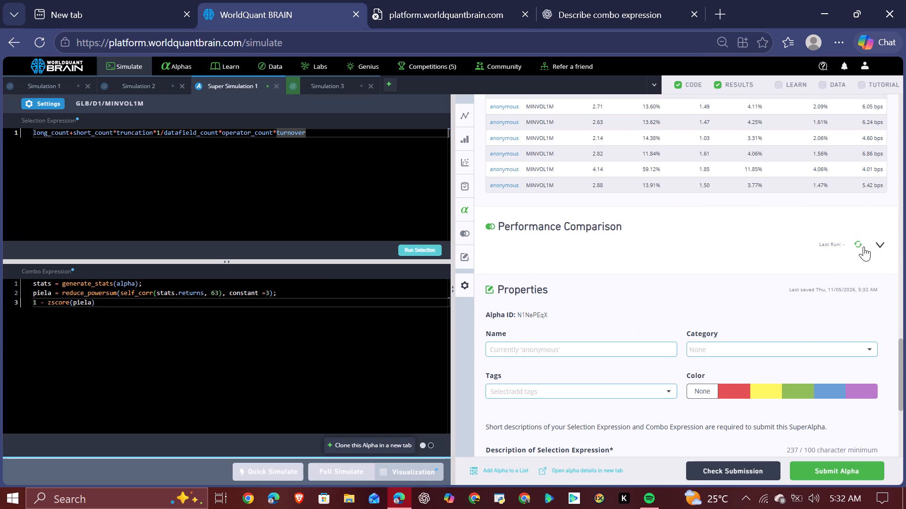
{"action": "left_click", "coordinate": [859, 245]}
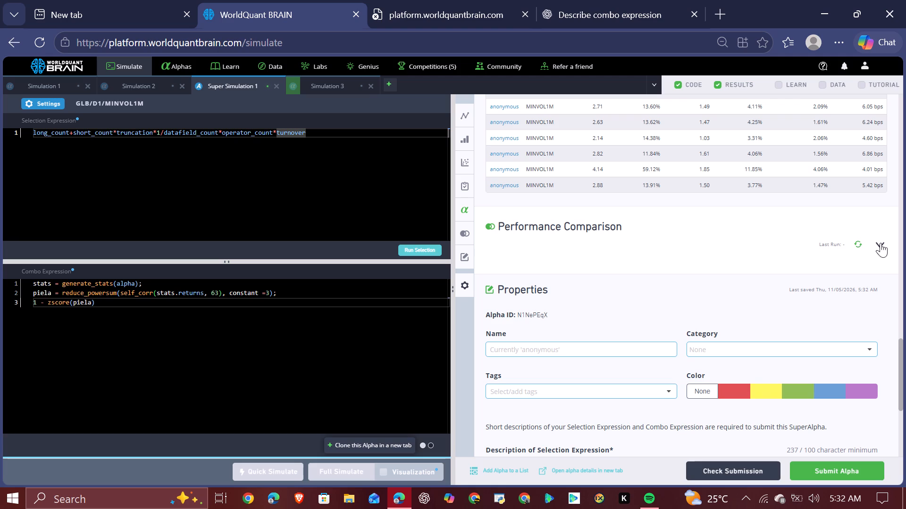
{"action": "left_click", "coordinate": [881, 243]}
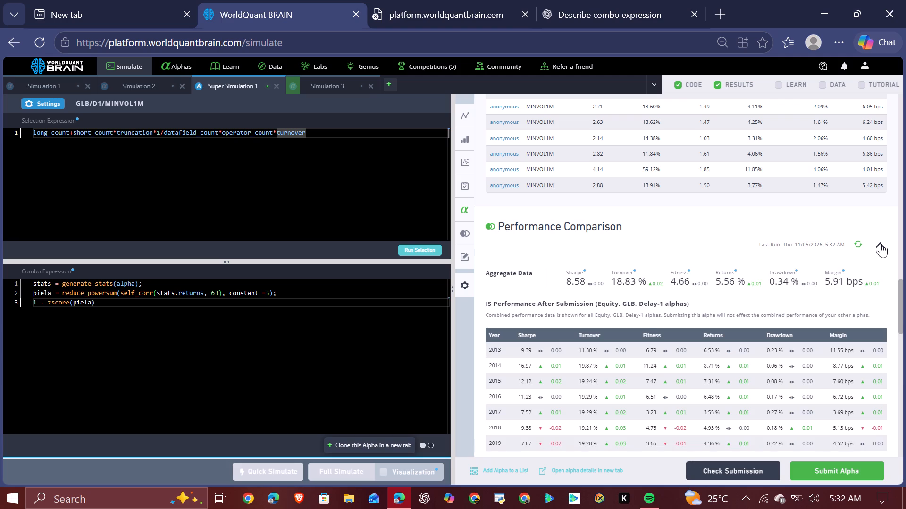
Run the submission check on Super Simulation 1's super alpha and submit it.
{"action": "left_click", "coordinate": [741, 472]}
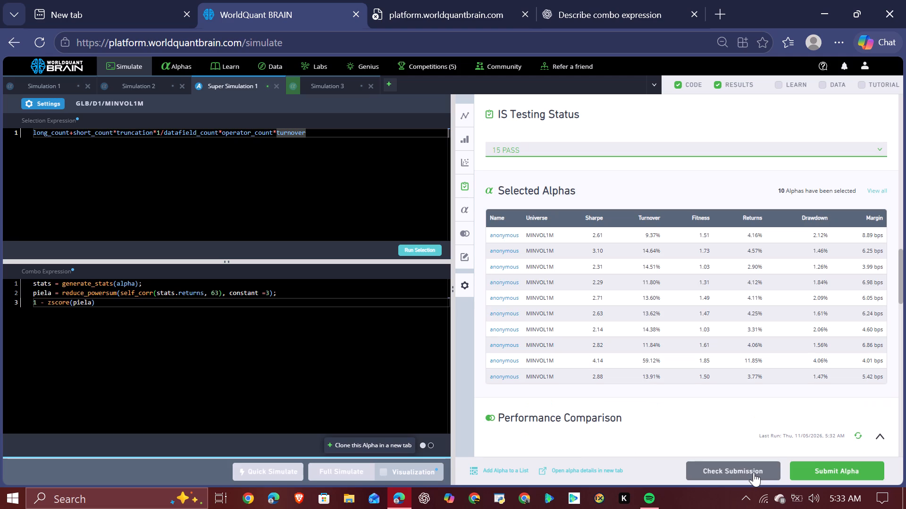
{"action": "left_click", "coordinate": [848, 476]}
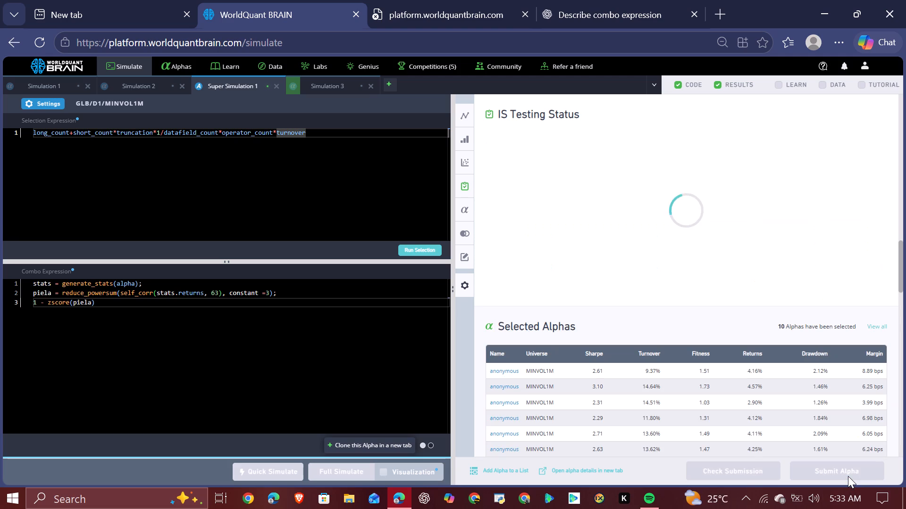
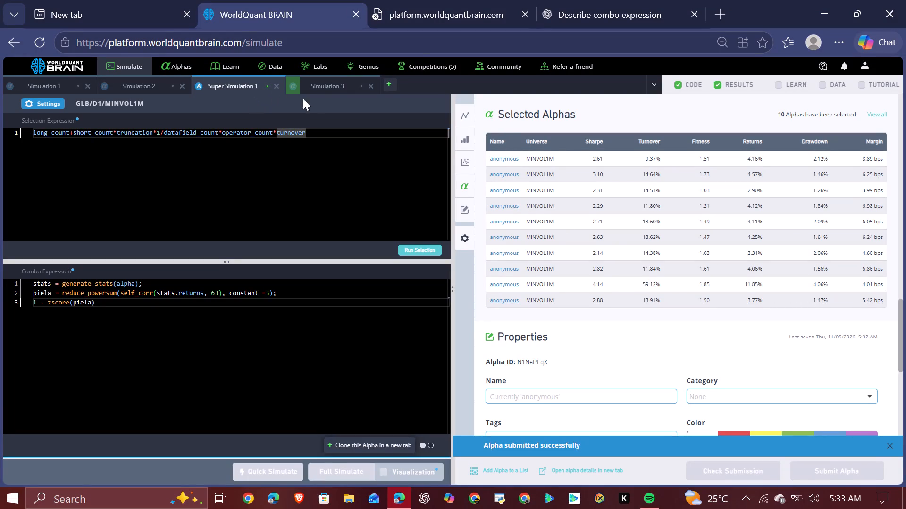
In Simulation 2, set the group_rank grouping in the alpha expression to industry and run a full simulation.
{"action": "left_click", "coordinate": [342, 90]}
{"action": "left_click", "coordinate": [141, 82]}
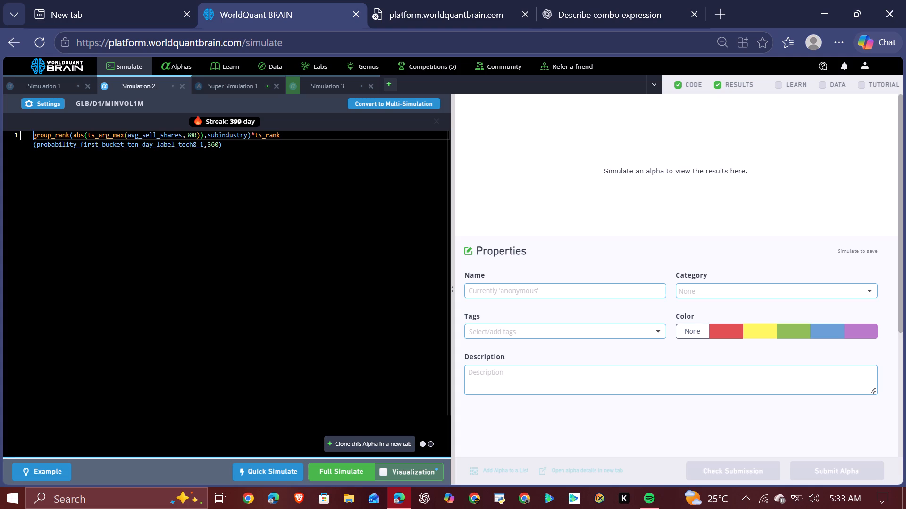
{"action": "left_click", "coordinate": [45, 102]}
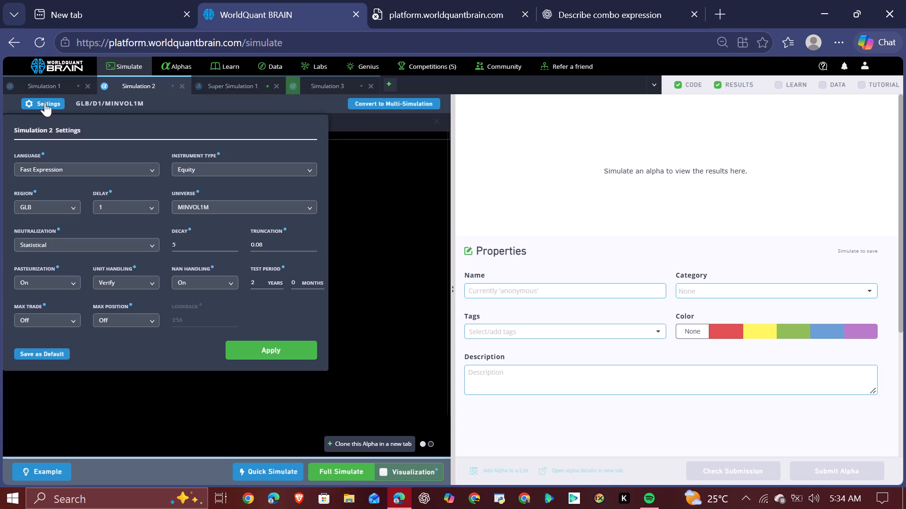
{"action": "left_click", "coordinate": [45, 102]}
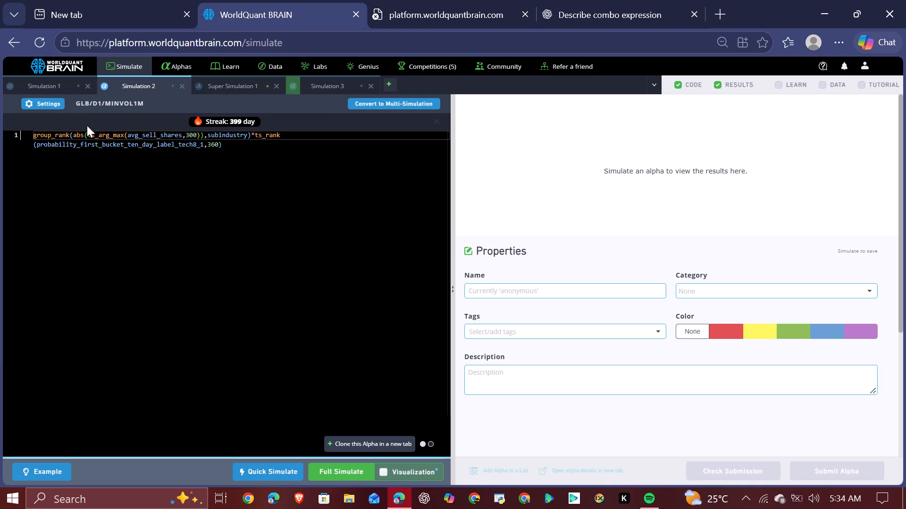
{"action": "left_click", "coordinate": [219, 136]}
{"action": "key", "text": "BackSpace"}
{"action": "key", "text": "BackSpace"}
{"action": "key", "text": "BackSpace"}
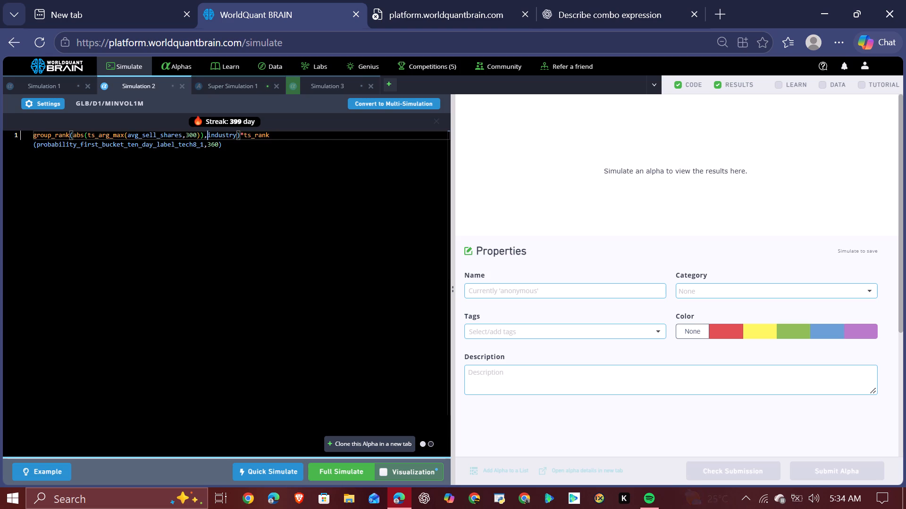
{"action": "left_click", "coordinate": [351, 476]}
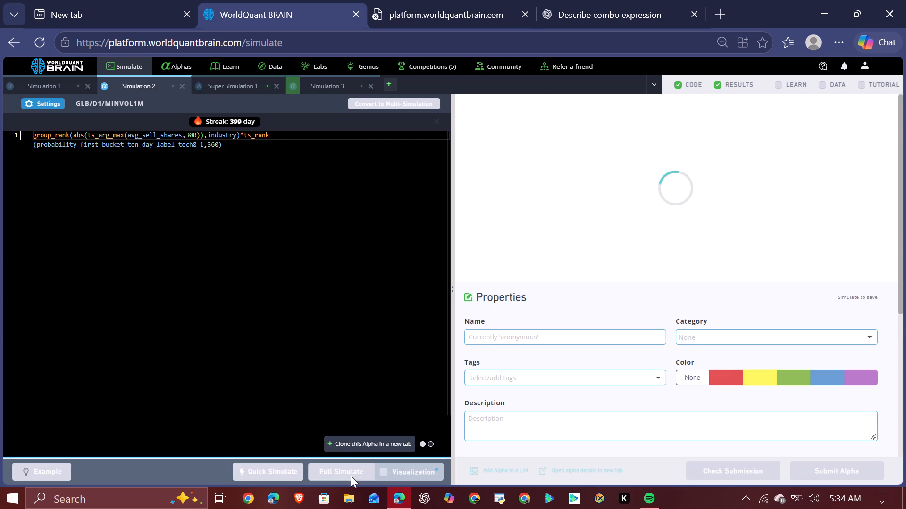
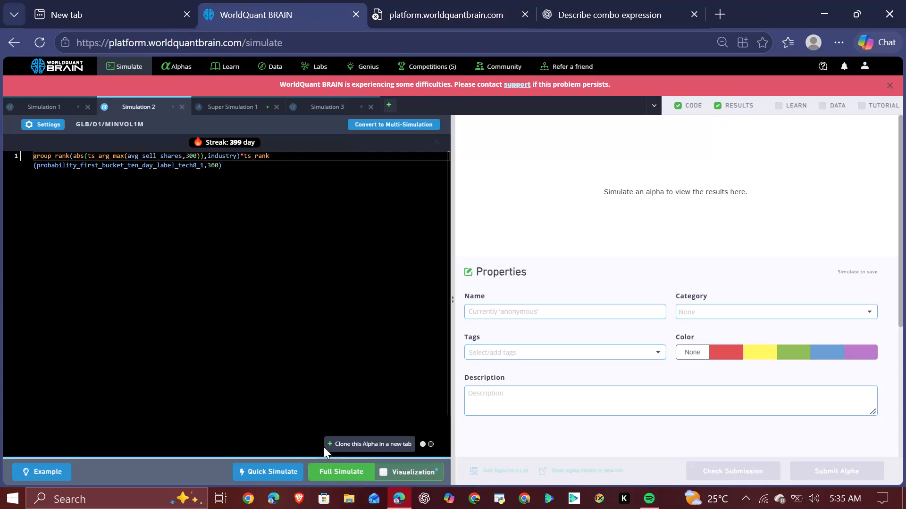
Run a full simulation of the industry-grouped alpha expression in Simulation 2.
{"action": "left_click", "coordinate": [327, 467]}
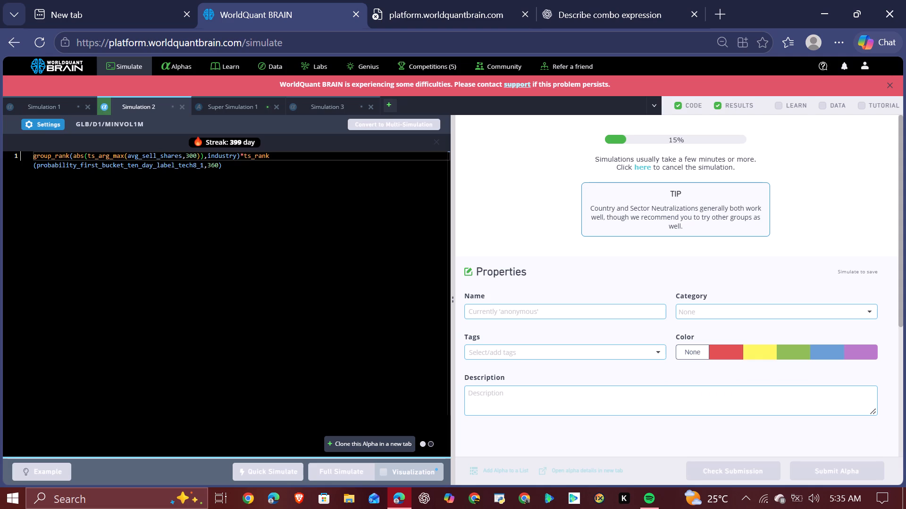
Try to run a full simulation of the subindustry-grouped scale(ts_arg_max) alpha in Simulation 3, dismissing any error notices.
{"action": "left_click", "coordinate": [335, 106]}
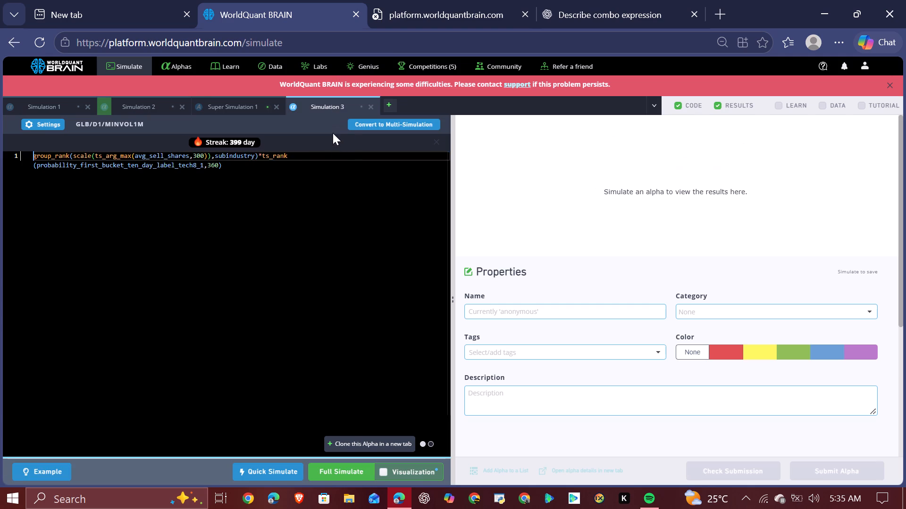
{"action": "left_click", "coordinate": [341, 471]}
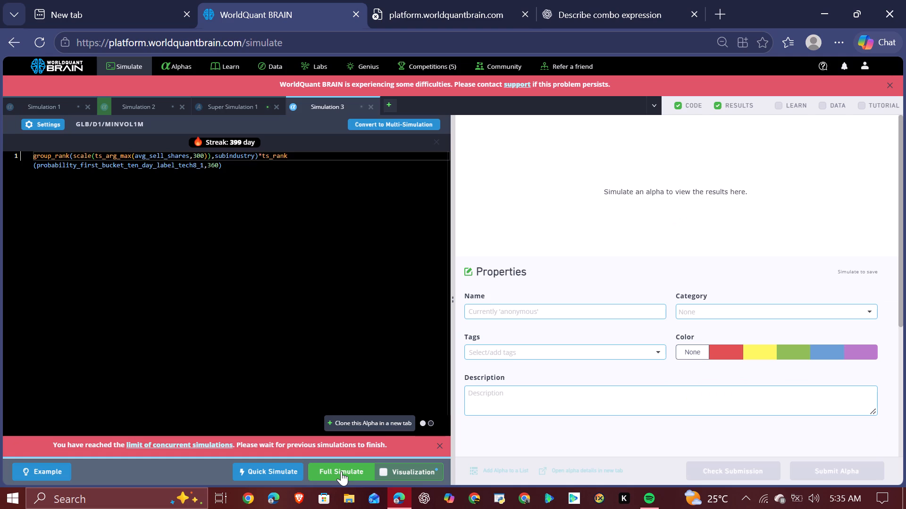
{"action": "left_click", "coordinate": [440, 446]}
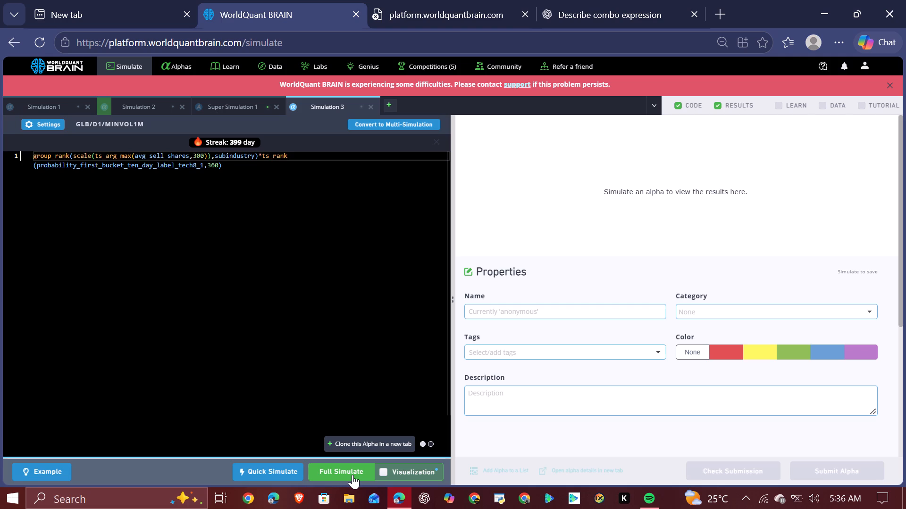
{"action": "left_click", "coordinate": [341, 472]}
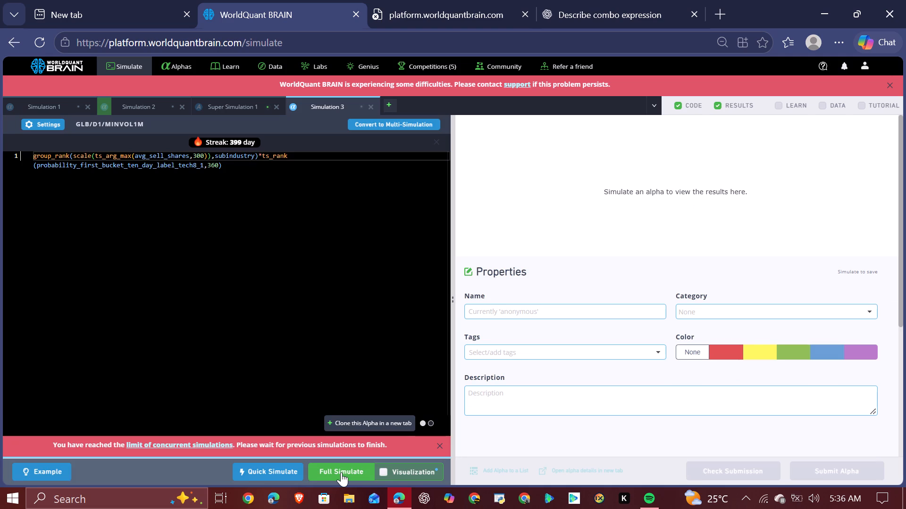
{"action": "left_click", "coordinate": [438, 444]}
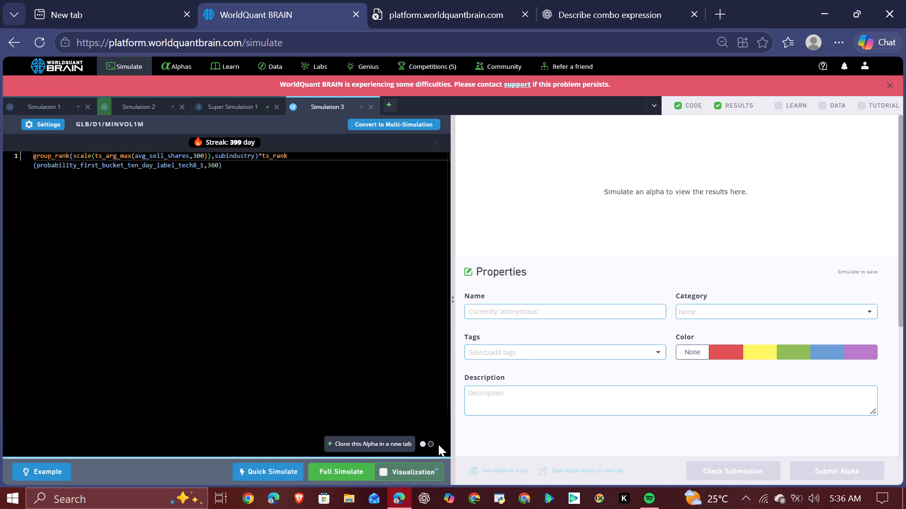
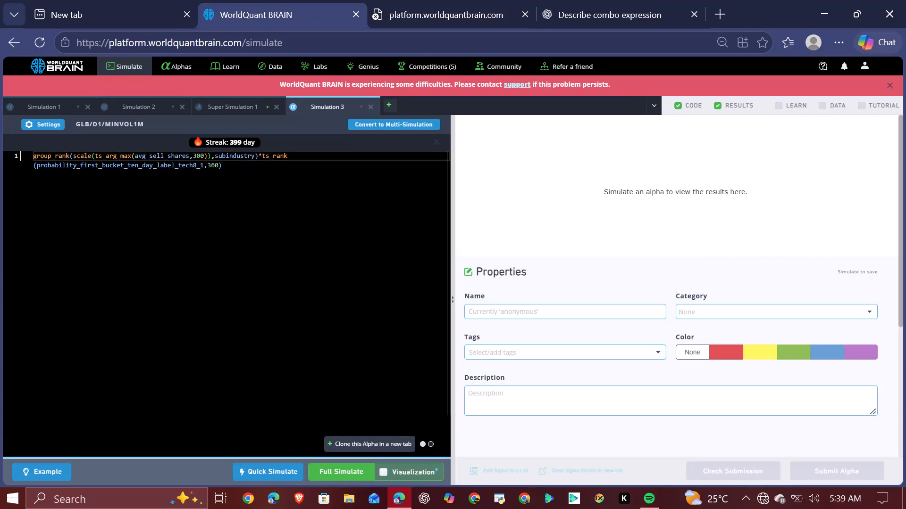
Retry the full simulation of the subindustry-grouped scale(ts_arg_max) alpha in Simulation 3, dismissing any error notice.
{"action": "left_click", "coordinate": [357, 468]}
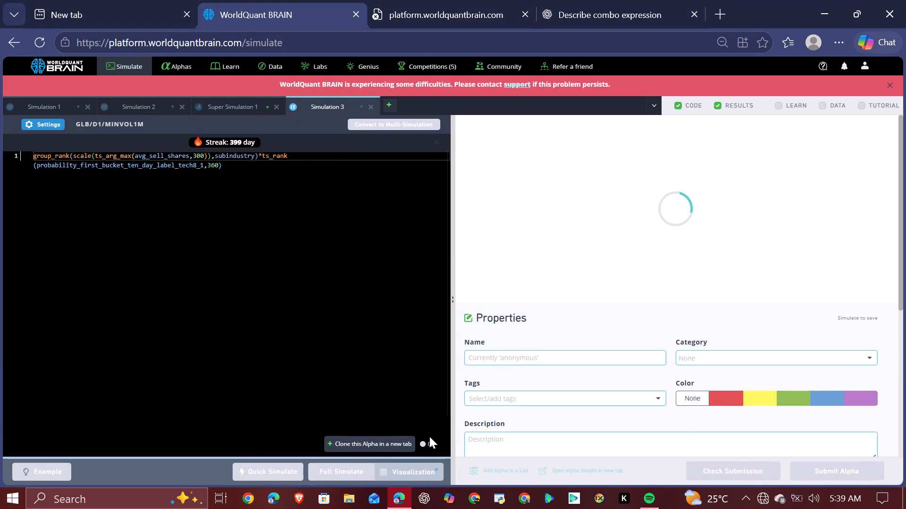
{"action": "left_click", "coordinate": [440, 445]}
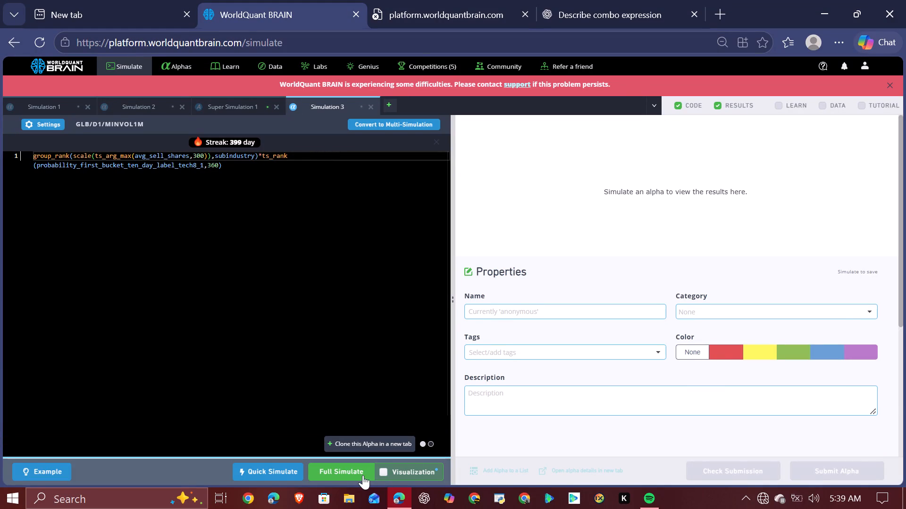
Reload the WorldQuant BRAIN Simulate page, accepting the loss of unsaved changes.
{"action": "left_click", "coordinate": [36, 44]}
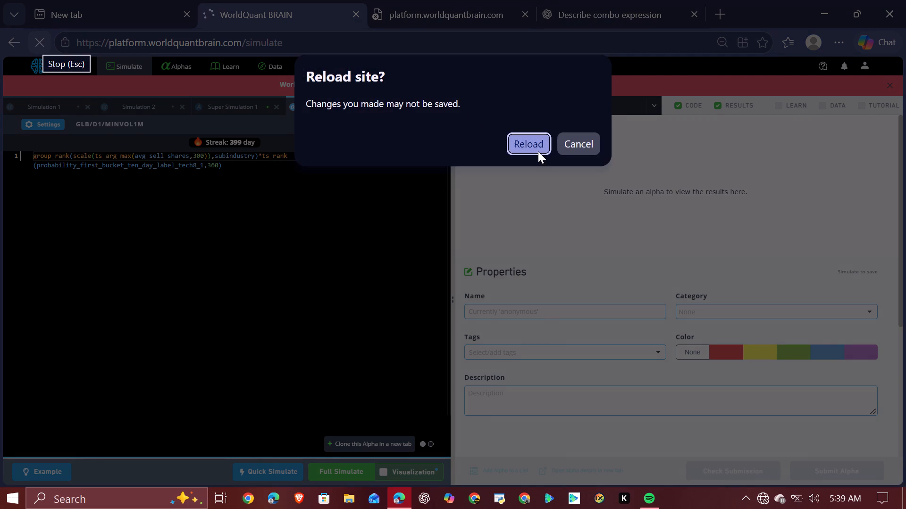
{"action": "left_click", "coordinate": [538, 151]}
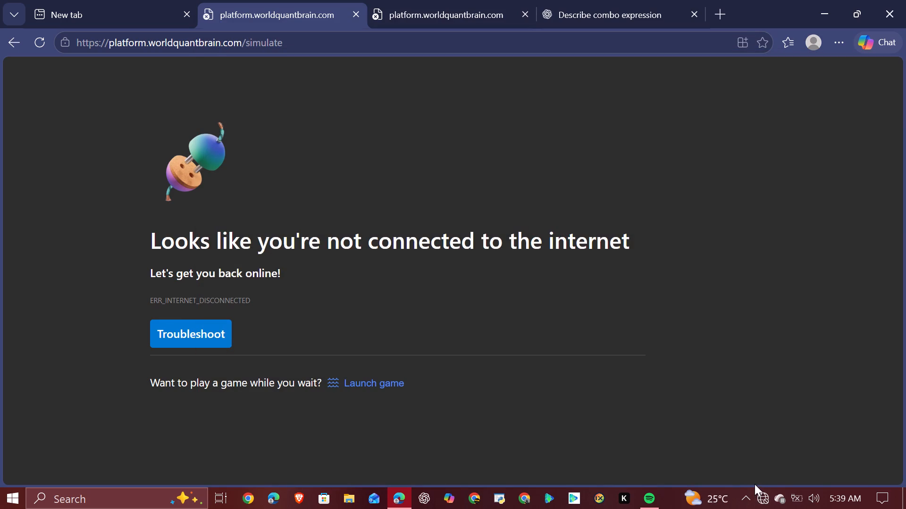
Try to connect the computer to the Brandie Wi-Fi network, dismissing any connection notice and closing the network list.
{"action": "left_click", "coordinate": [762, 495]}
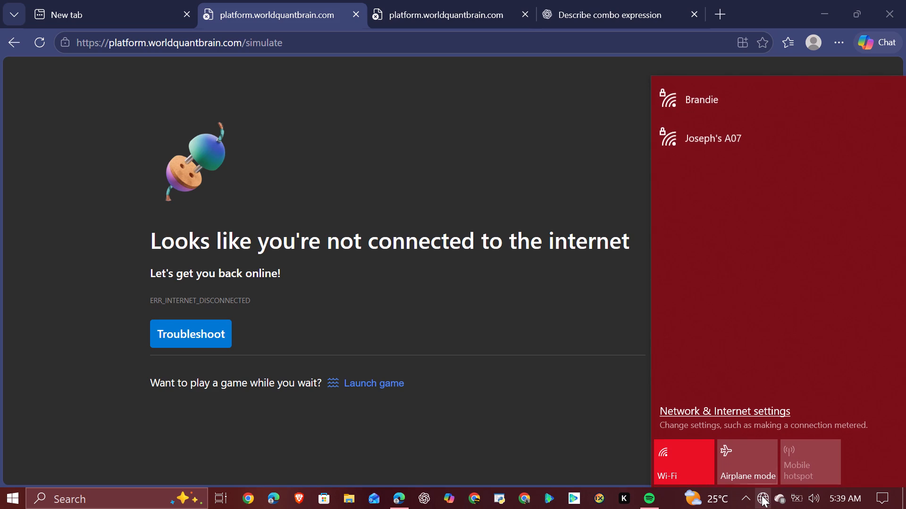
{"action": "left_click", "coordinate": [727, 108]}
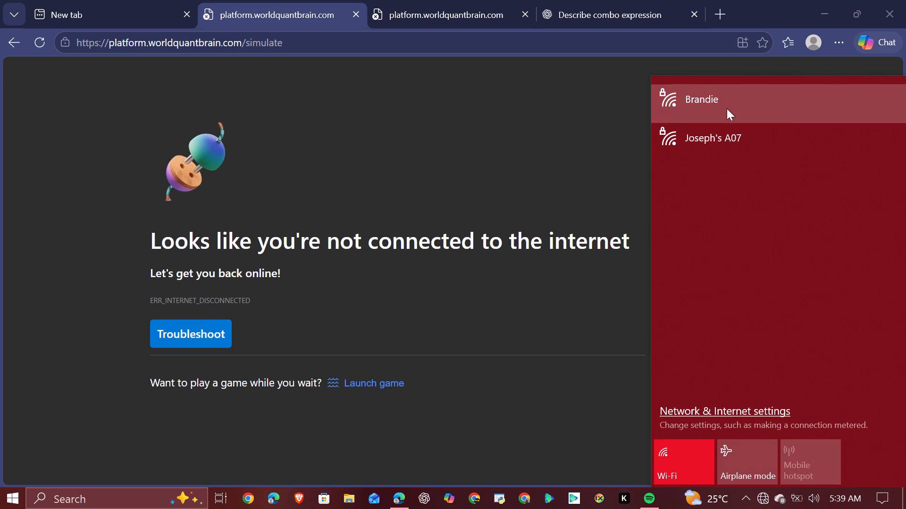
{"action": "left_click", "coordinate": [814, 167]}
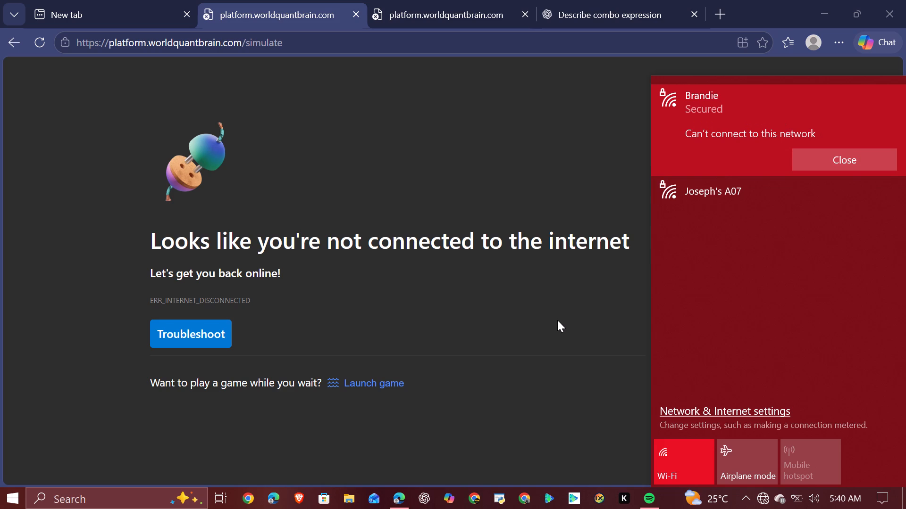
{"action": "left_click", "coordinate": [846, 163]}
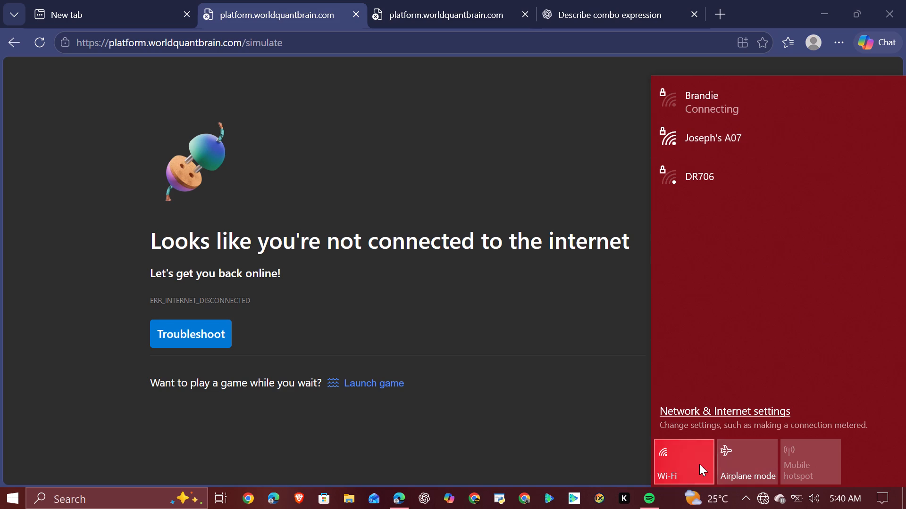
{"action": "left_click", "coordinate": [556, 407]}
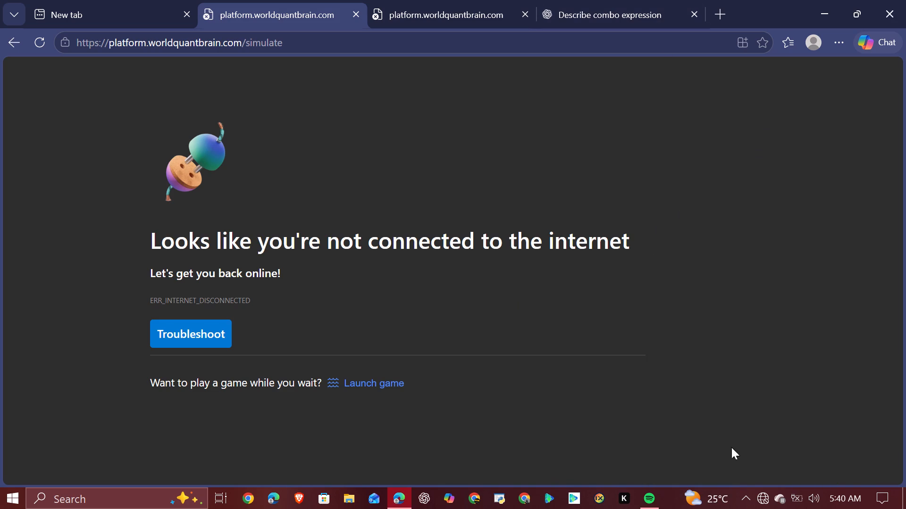
Retry connecting to the Brandie Wi-Fi network with automatic connection enabled, dismissing any connection notice.
{"action": "left_click", "coordinate": [764, 498]}
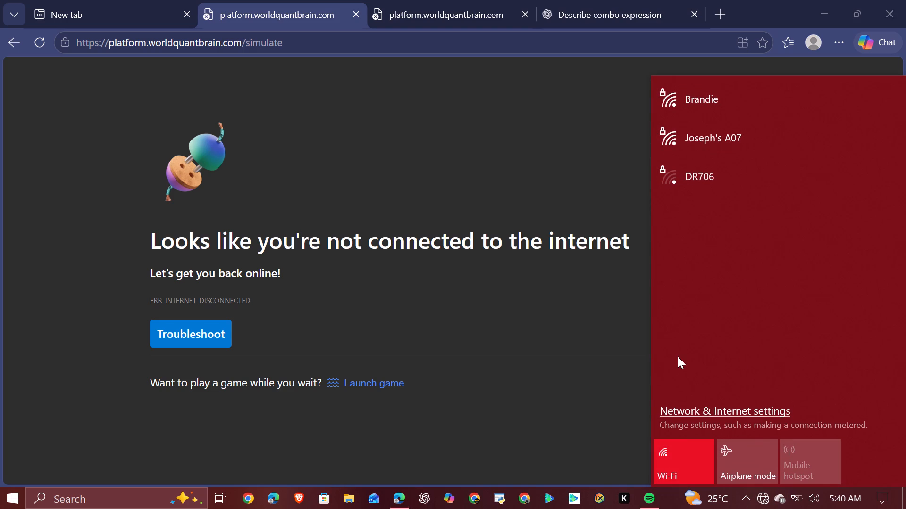
{"action": "left_click", "coordinate": [726, 118]}
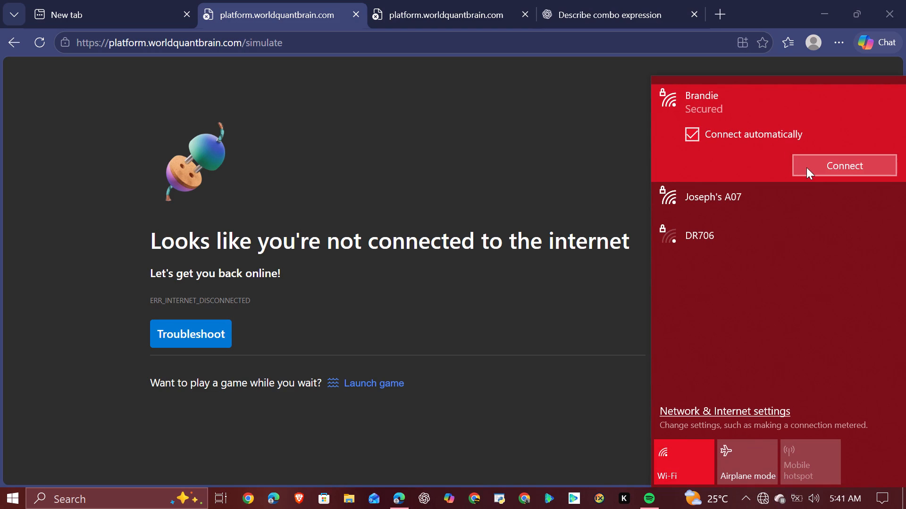
{"action": "left_click", "coordinate": [806, 167]}
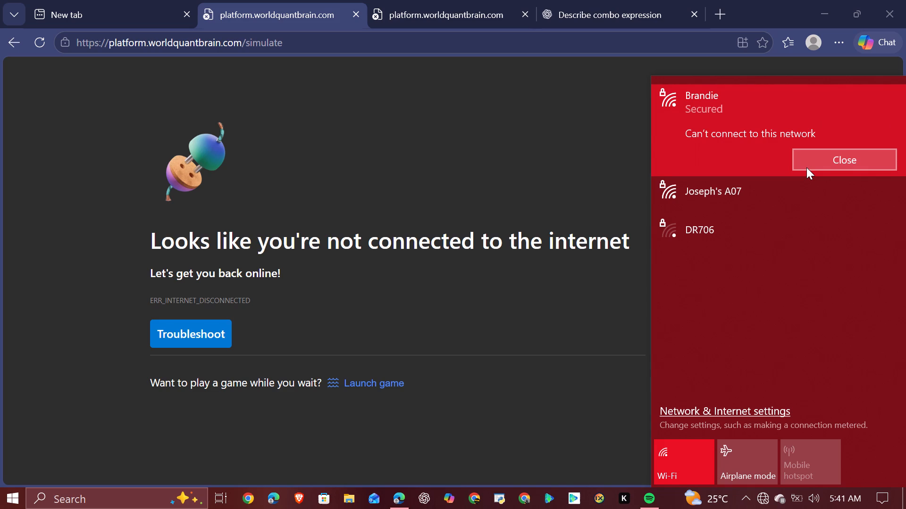
{"action": "left_click", "coordinate": [806, 167]}
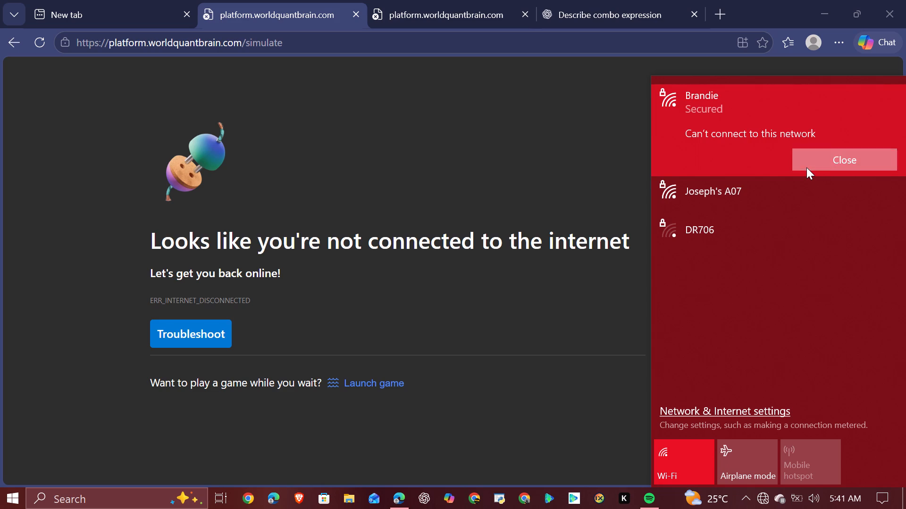
{"action": "left_click", "coordinate": [809, 166]}
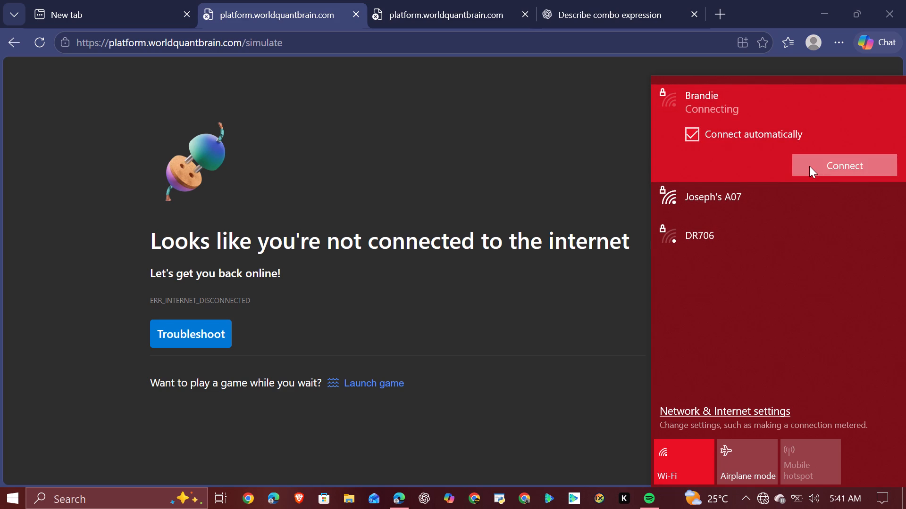
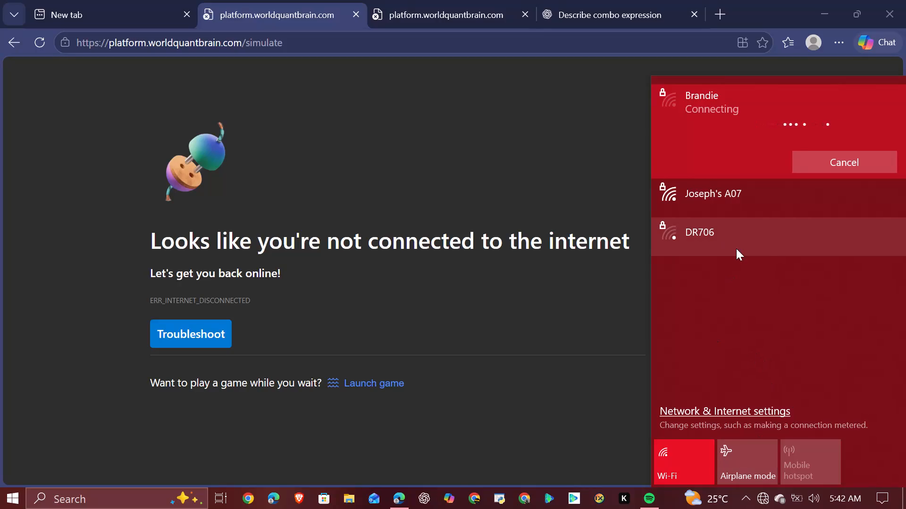
Select the secured A07 network in the available Wi-Fi networks, showing its connection options.
{"action": "left_click", "coordinate": [758, 211]}
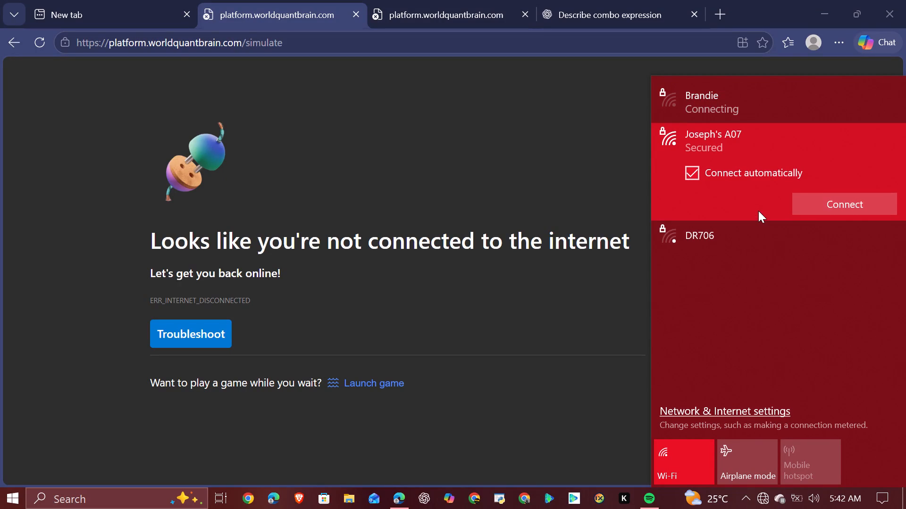
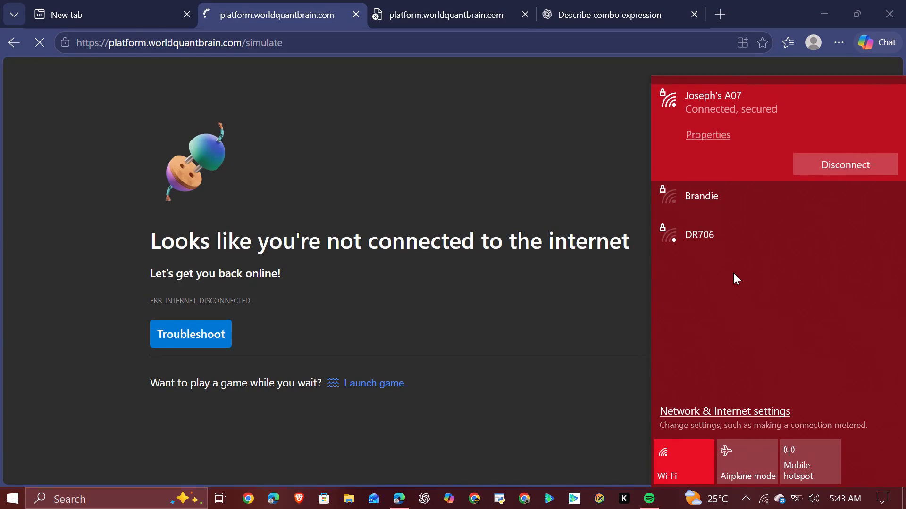
Run a full simulation of the subindustry-grouped scale(ts_arg_max) alpha in Simulation 3.
{"action": "left_click", "coordinate": [561, 362]}
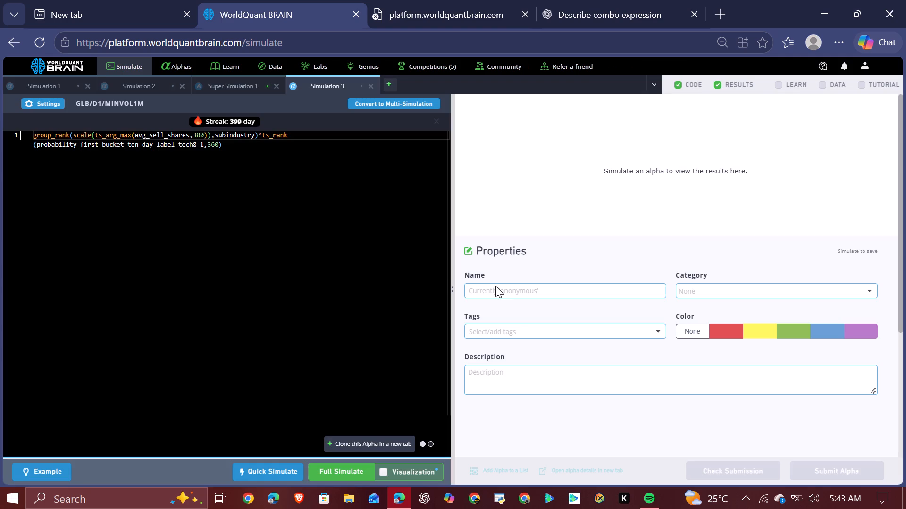
{"action": "left_click", "coordinate": [336, 478]}
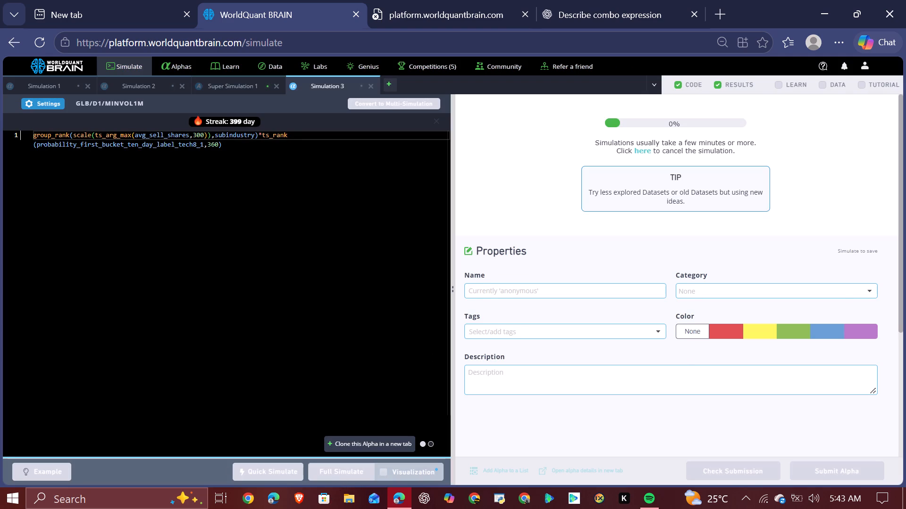
Run a full simulation of the industry-grouped abs(ts_arg_max) alpha in Simulation 2.
{"action": "left_click", "coordinate": [157, 86]}
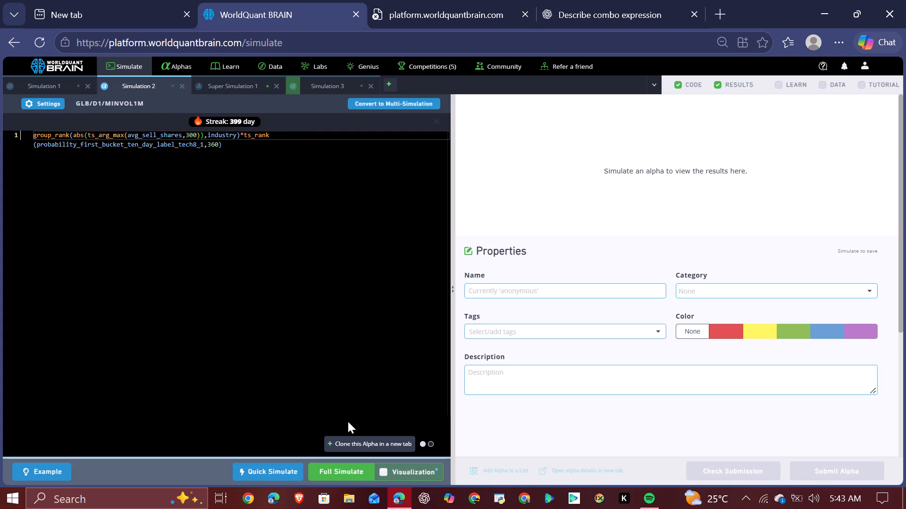
{"action": "left_click", "coordinate": [347, 468]}
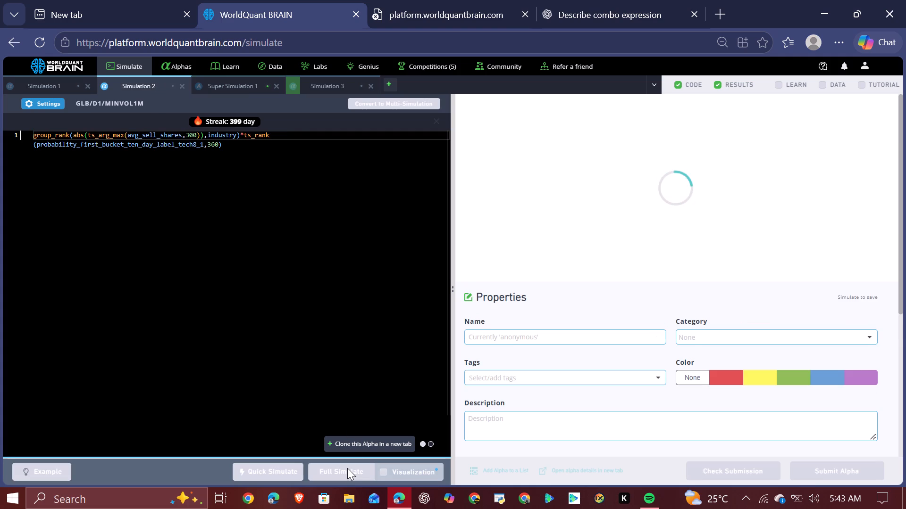
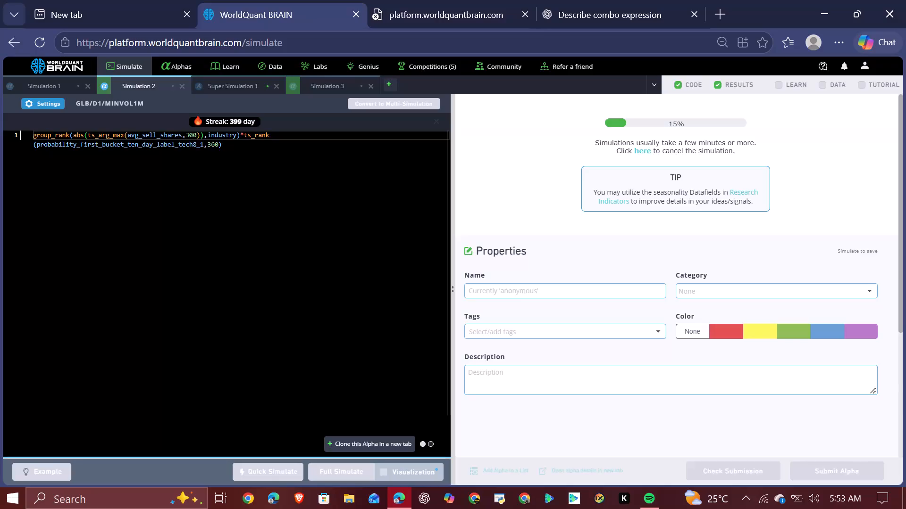
Cancel the running simulation of the industry-grouped abs(ts_arg_max) alpha in Simulation 2 and reload the simulation page to clear it.
{"action": "left_click", "coordinate": [156, 83]}
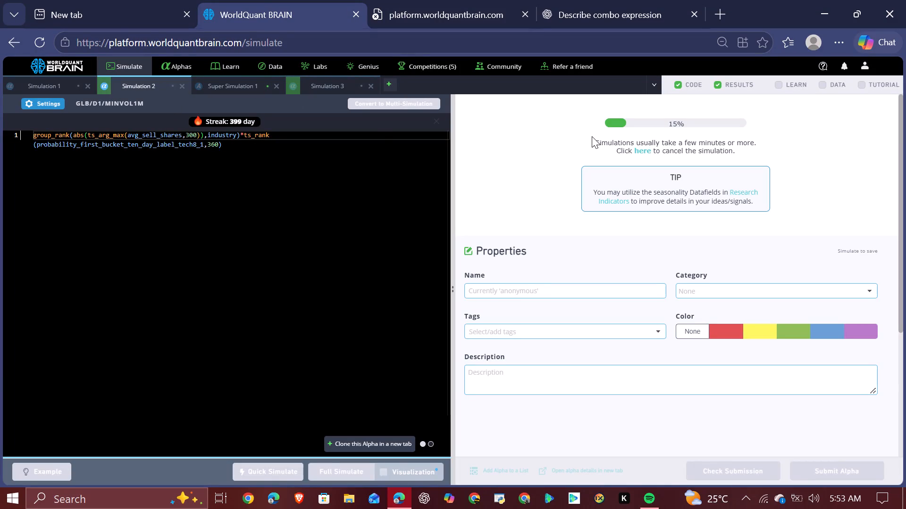
{"action": "left_click", "coordinate": [638, 148]}
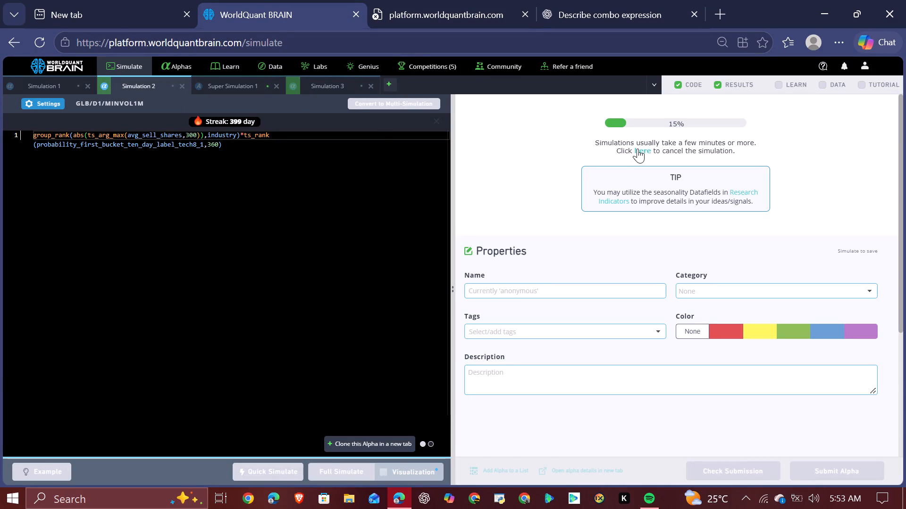
{"action": "left_click", "coordinate": [638, 148]}
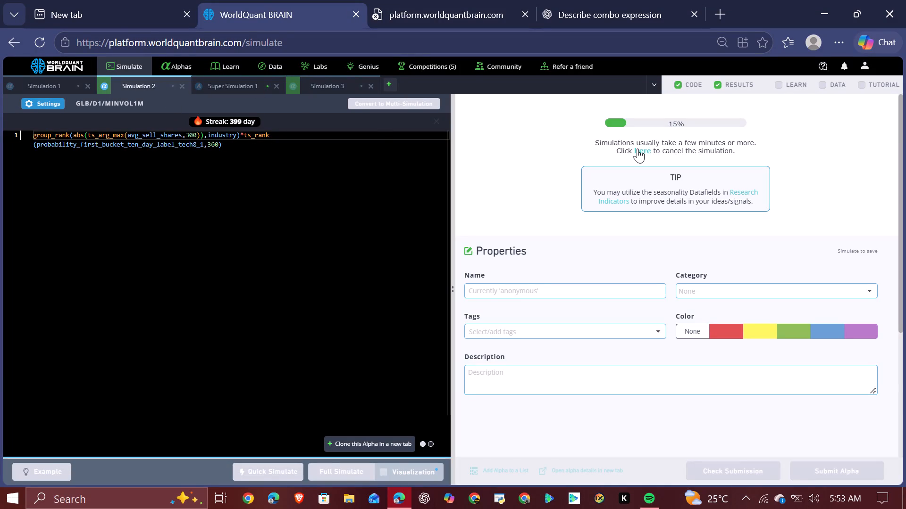
{"action": "left_click", "coordinate": [638, 149]}
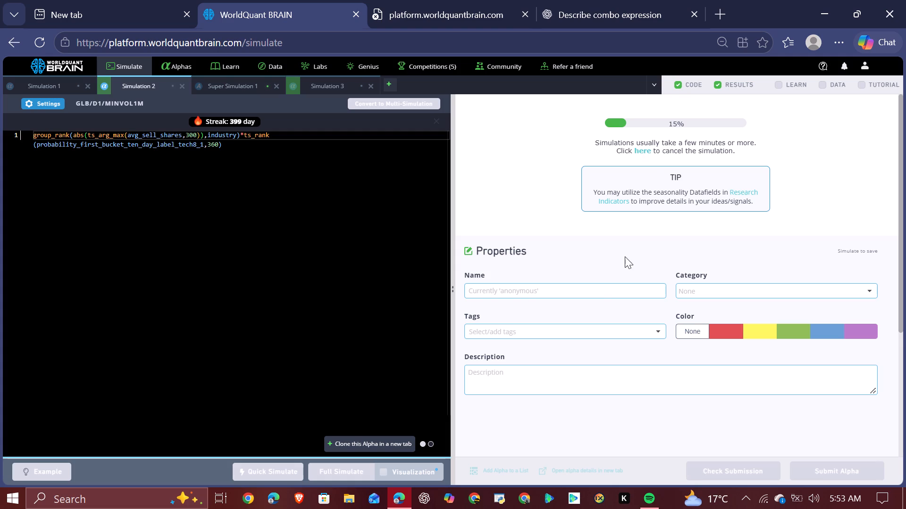
{"action": "left_click", "coordinate": [31, 41]}
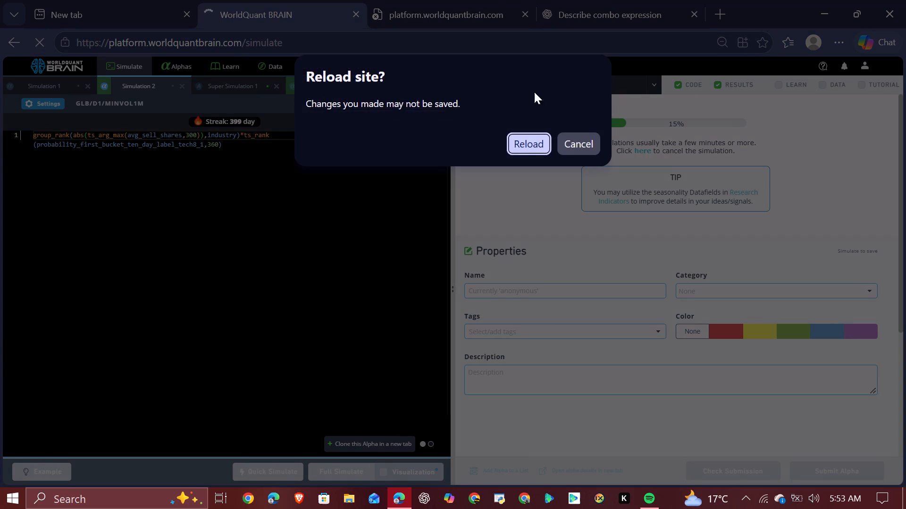
{"action": "left_click", "coordinate": [529, 142]}
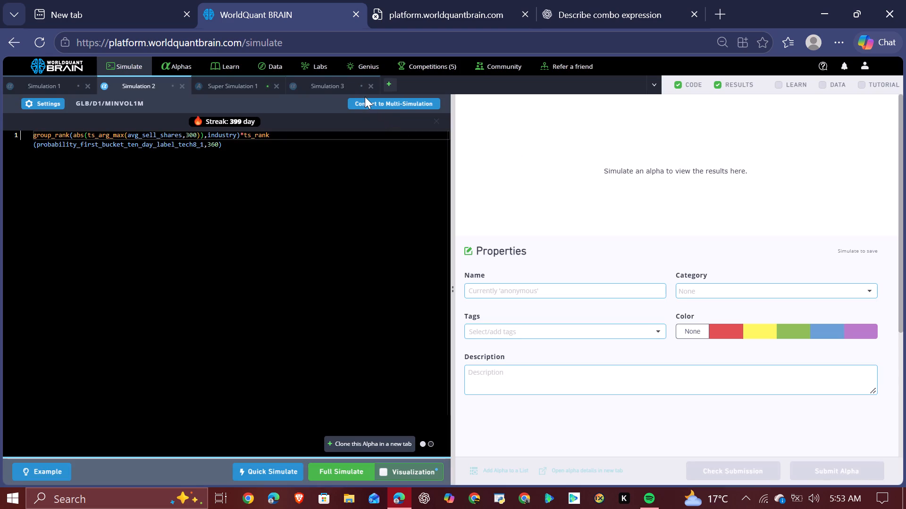
Run the full simulation of the subindustry-grouped scale(ts_arg_max) alpha in Simulation 3.
{"action": "left_click", "coordinate": [331, 84]}
{"action": "left_click", "coordinate": [339, 469]}
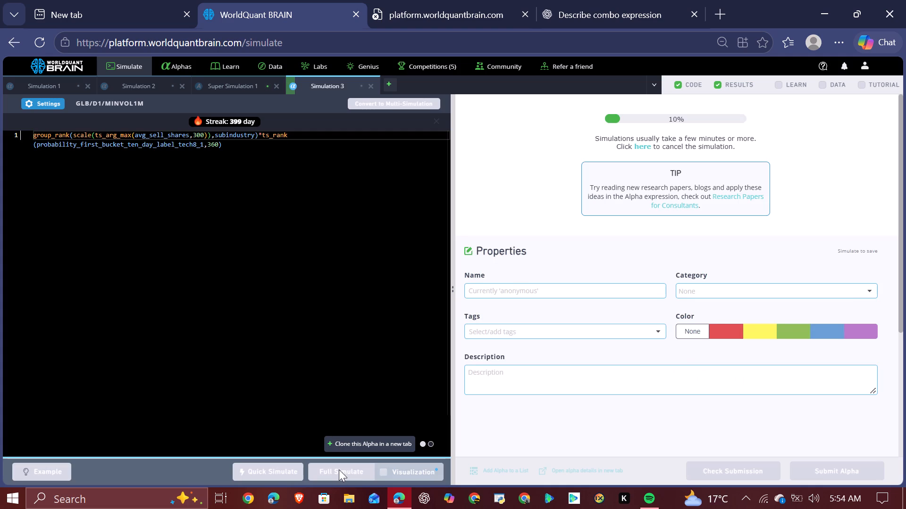
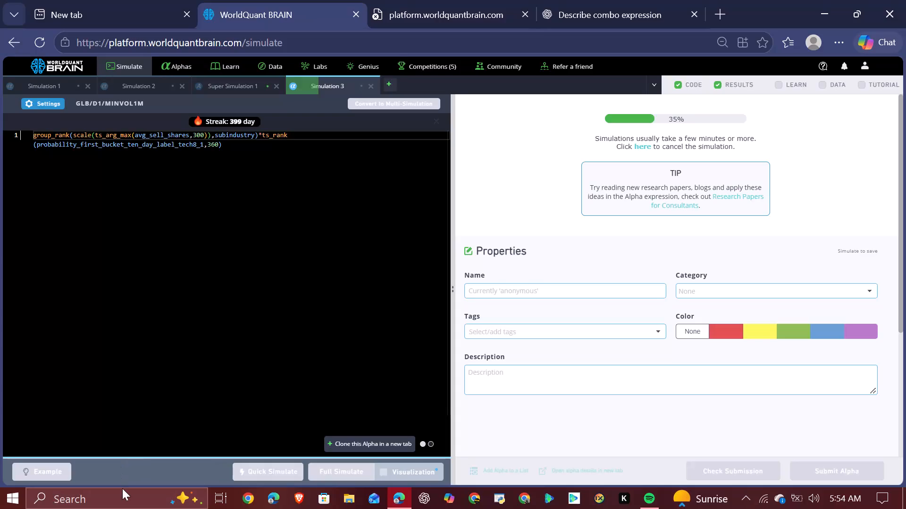
Search the computer for WhatsApp and launch the app while the Simulation 3 run continues.
{"action": "left_click", "coordinate": [115, 501]}
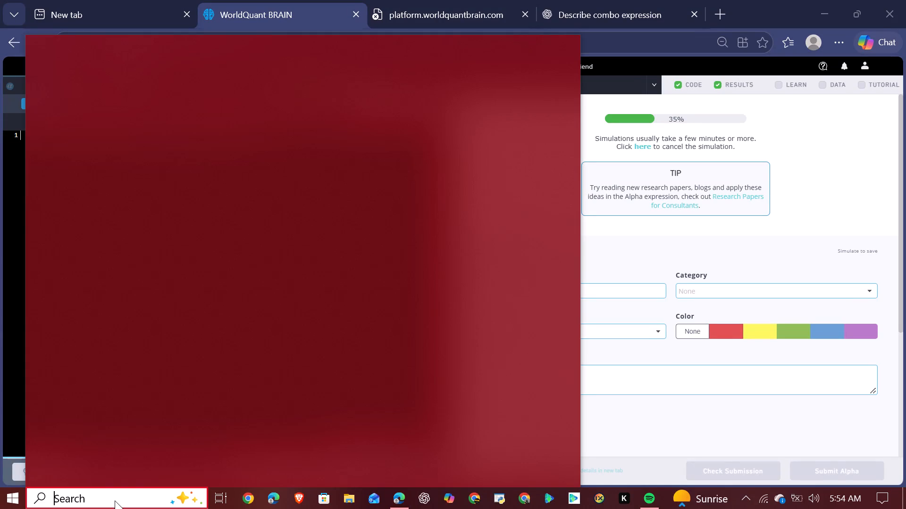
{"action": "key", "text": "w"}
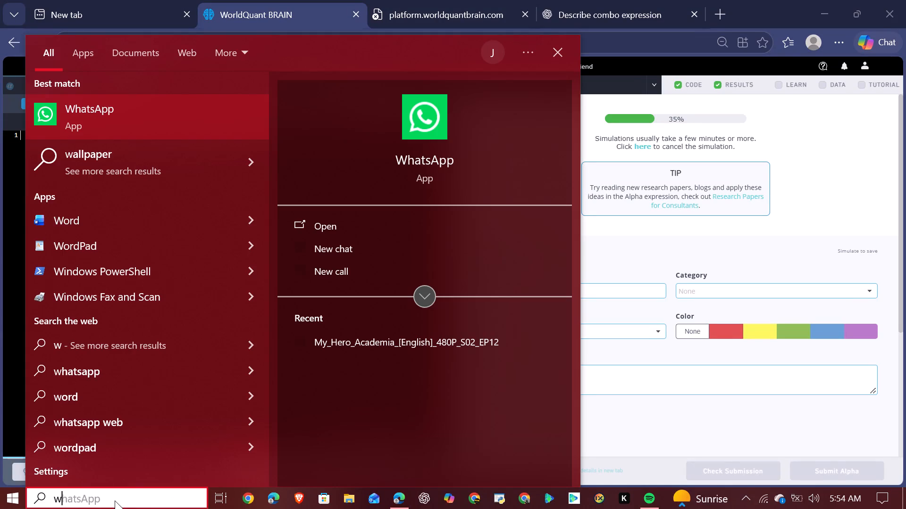
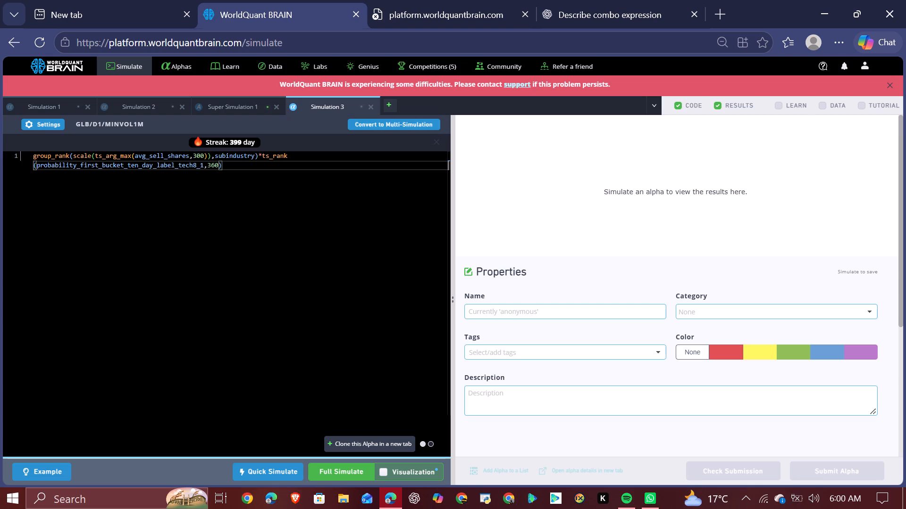
Run the full simulation of the group_rank(scale(ts_arg_max(avg_sell_shares,300)),subindustry) alpha in Simulation 3.
{"action": "left_click", "coordinate": [366, 475]}
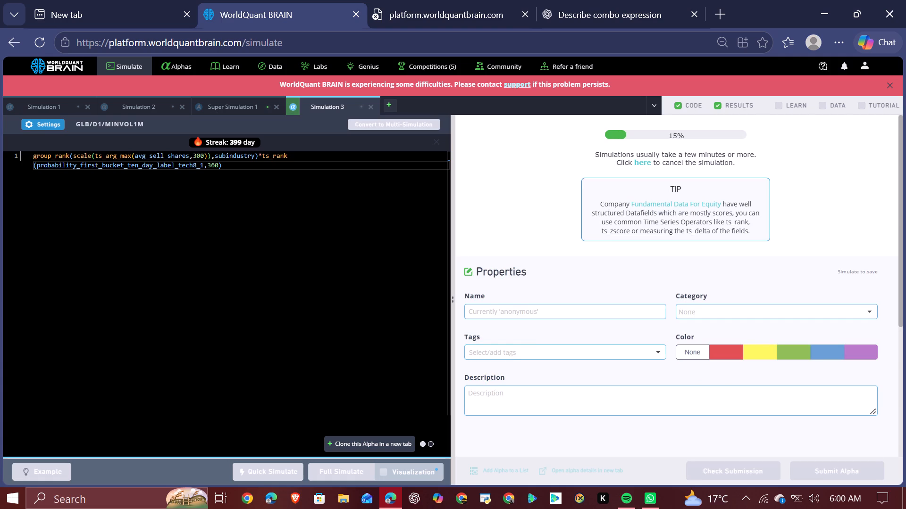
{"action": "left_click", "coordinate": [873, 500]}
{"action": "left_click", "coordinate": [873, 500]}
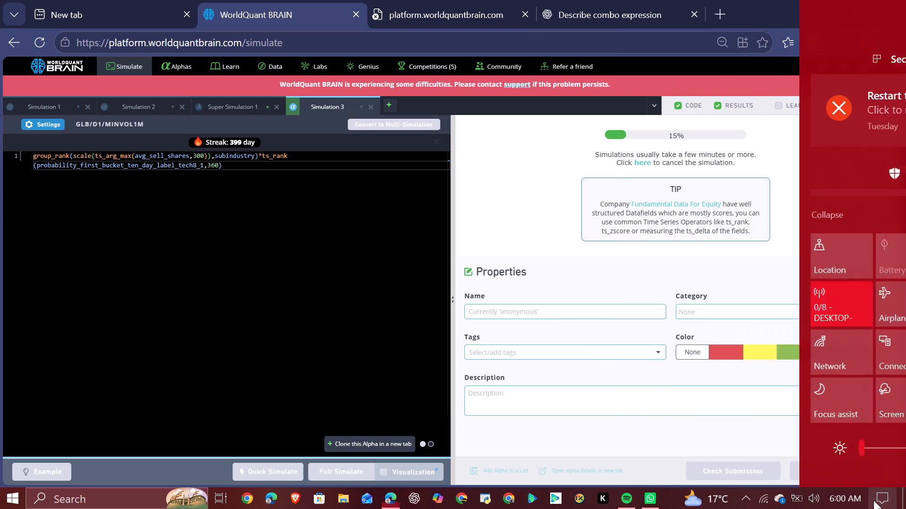
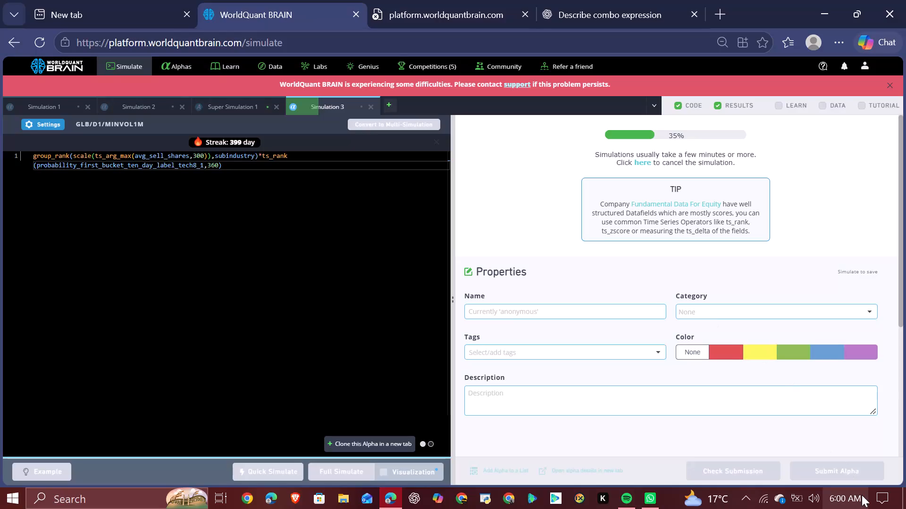
Turn off the Windows mobile hotspot and return to the Simulation 3 code editor.
{"action": "left_click", "coordinate": [878, 500]}
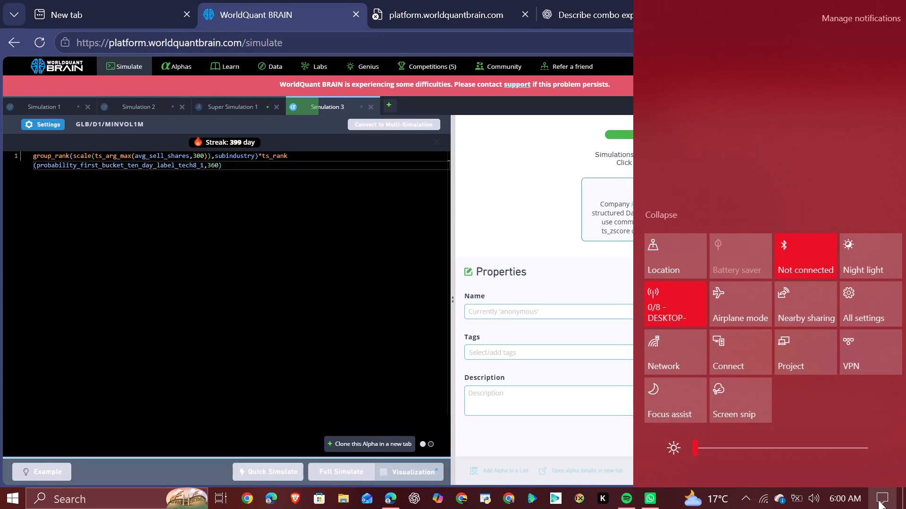
{"action": "left_click", "coordinate": [671, 307]}
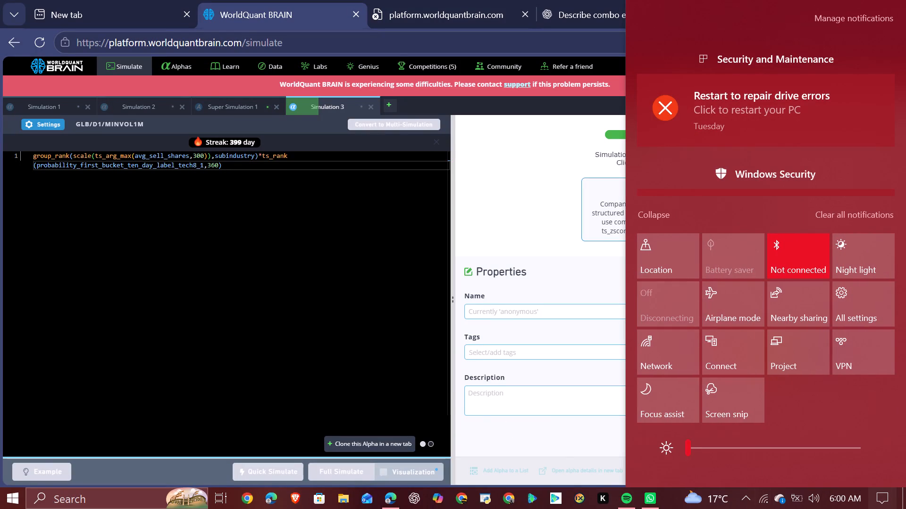
{"action": "left_click", "coordinate": [343, 346]}
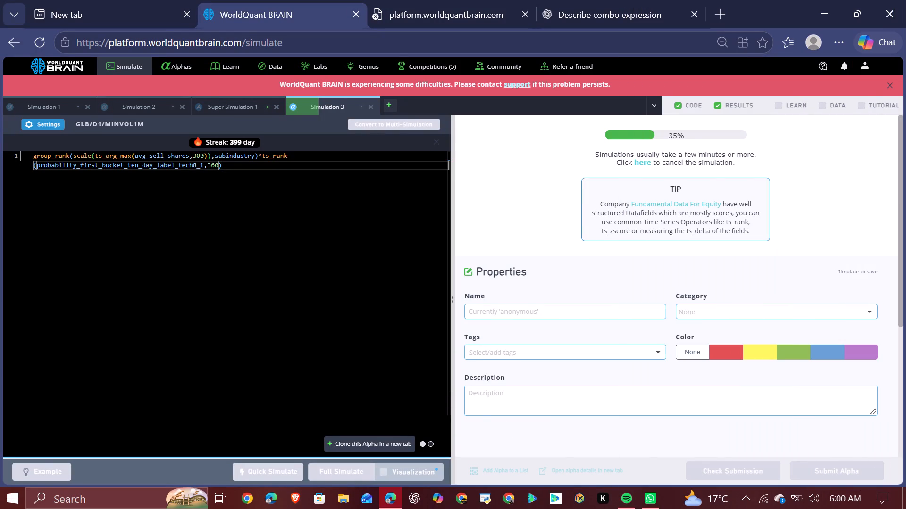
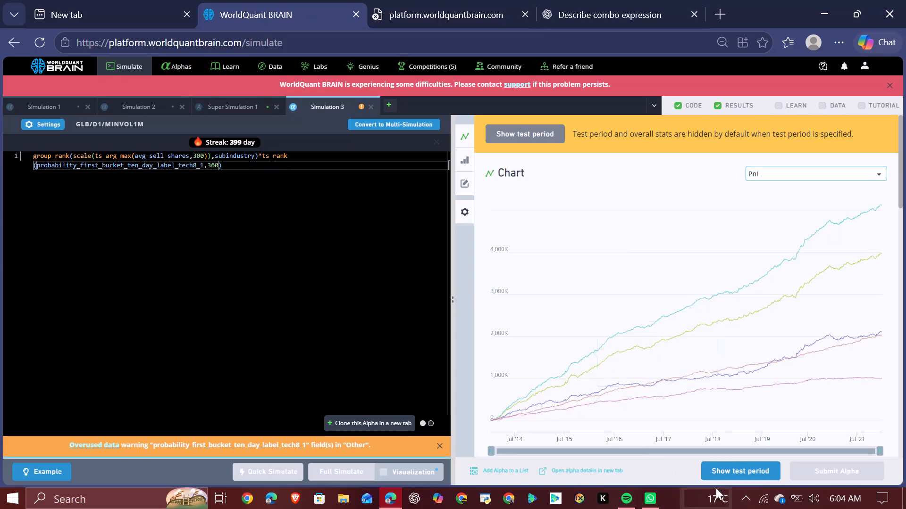
Show the test period for Simulation 3 and run its Prod, Power Pool and Self Correlation checks.
{"action": "left_click", "coordinate": [717, 474]}
{"action": "scroll", "coordinate": [761, 381], "scroll_direction": "down", "scroll_amount": 2}
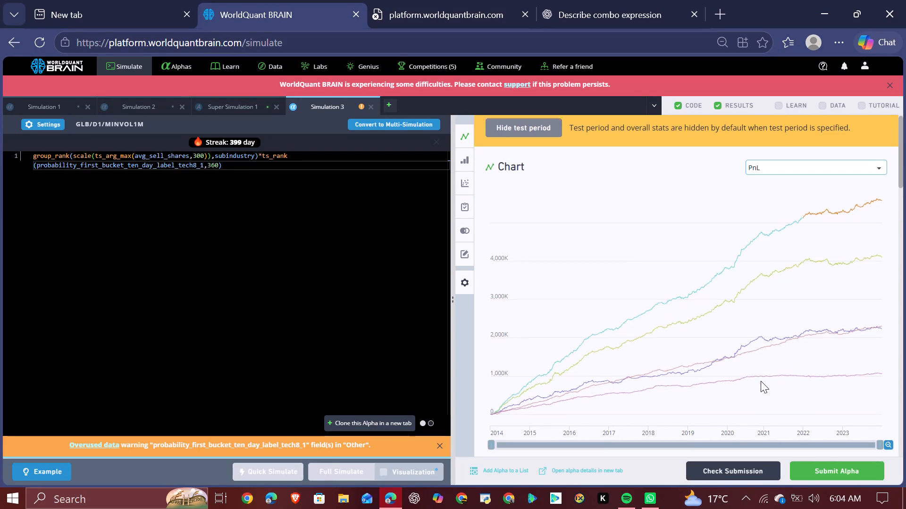
{"action": "scroll", "coordinate": [761, 381], "scroll_direction": "down", "scroll_amount": 10}
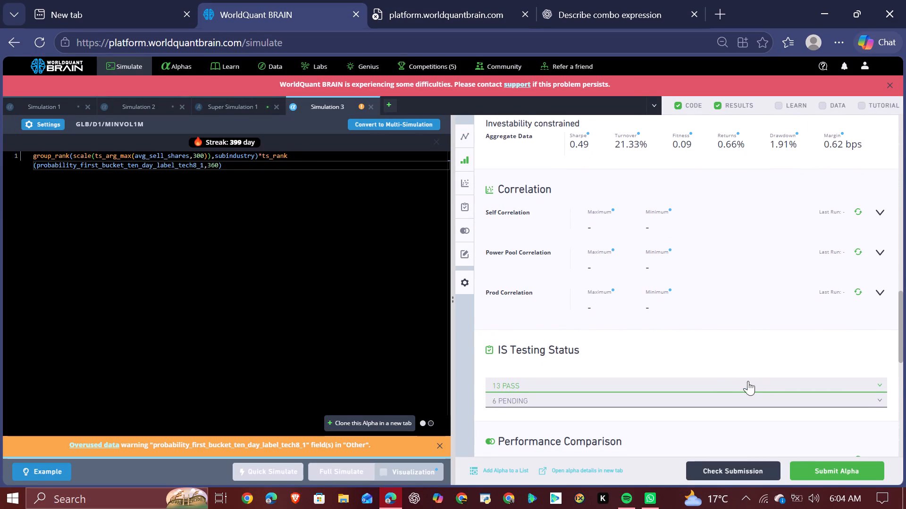
{"action": "left_click", "coordinate": [859, 292]}
{"action": "left_click", "coordinate": [860, 250]}
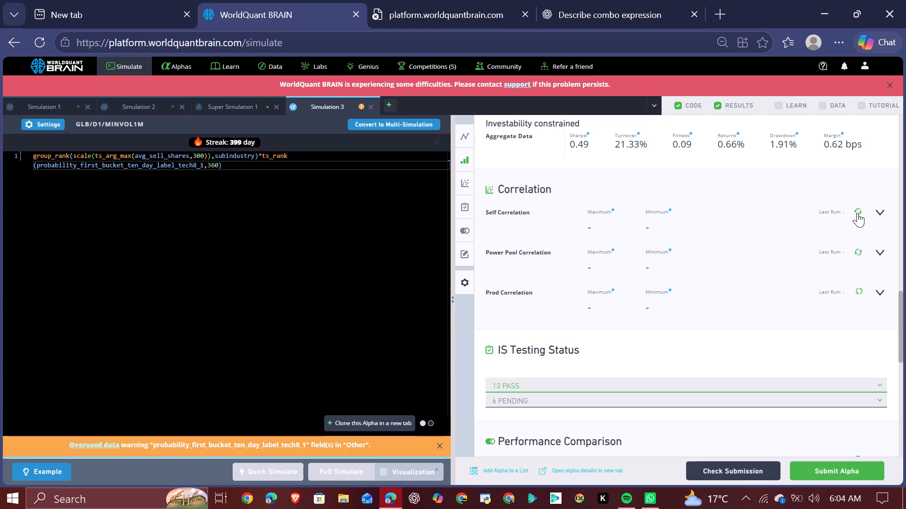
{"action": "left_click", "coordinate": [857, 213]}
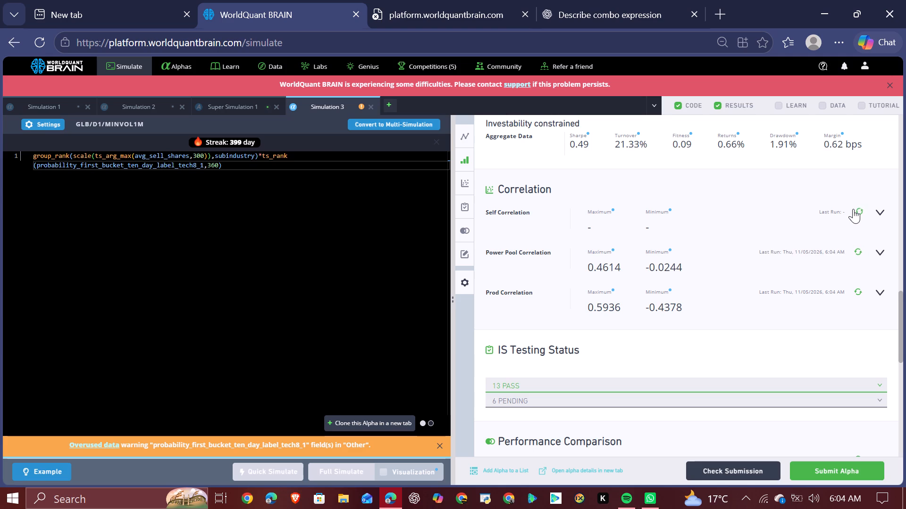
Switch Simulation 3's IS Summary to the IS period and review the simulation settings without changing them.
{"action": "scroll", "coordinate": [853, 209], "scroll_direction": "up", "scroll_amount": 8}
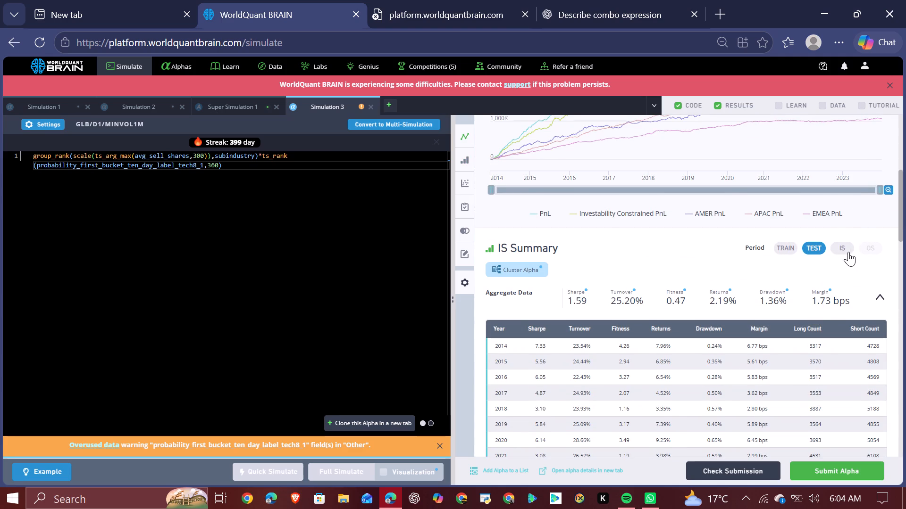
{"action": "left_click", "coordinate": [847, 249]}
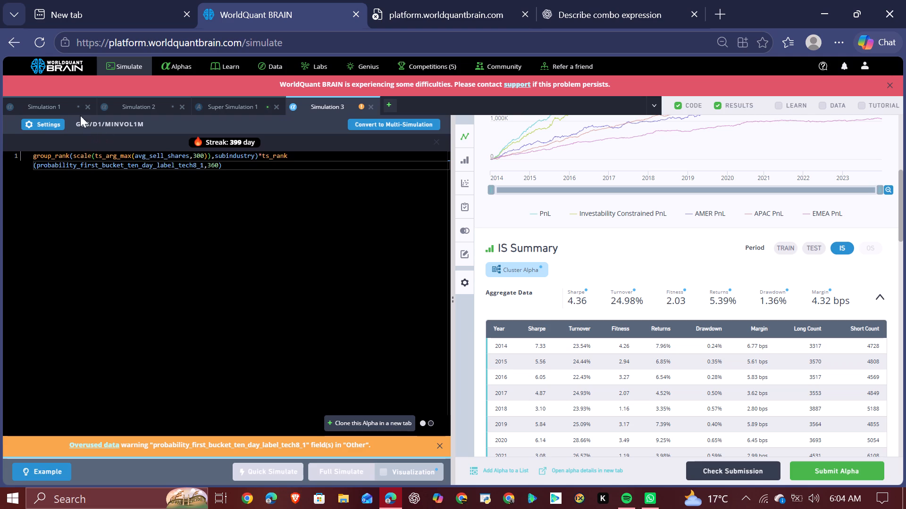
{"action": "left_click", "coordinate": [50, 122]}
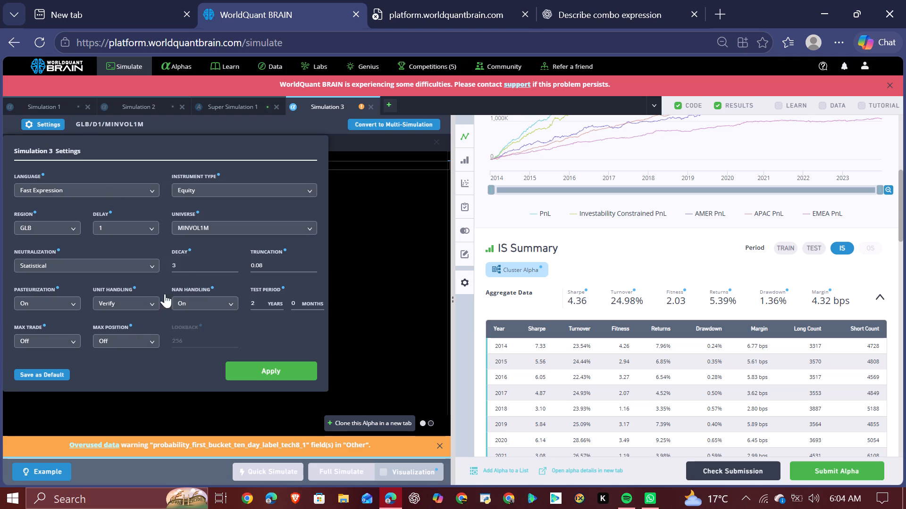
{"action": "left_click", "coordinate": [353, 291]}
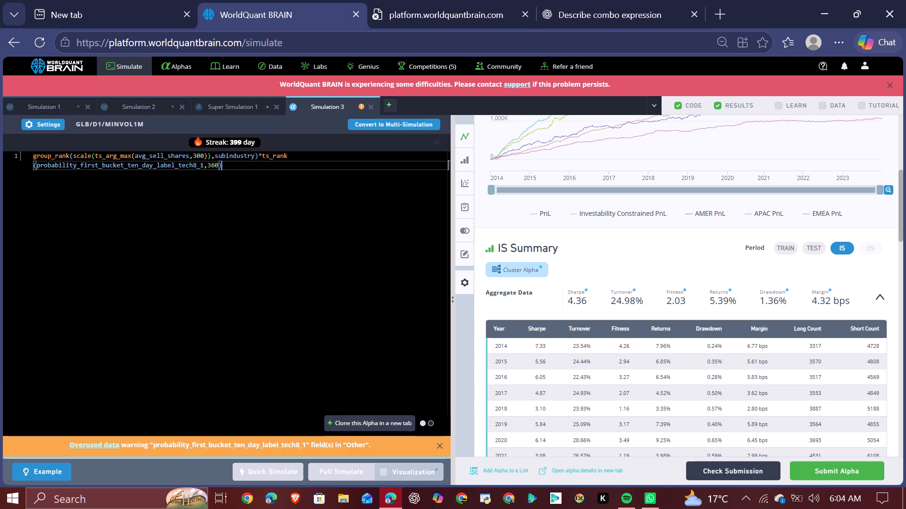
In Simulation 2's expression, replace the abs operator around ts_arg_max(avg_sell_shares,300) with rank.
{"action": "left_click", "coordinate": [154, 109]}
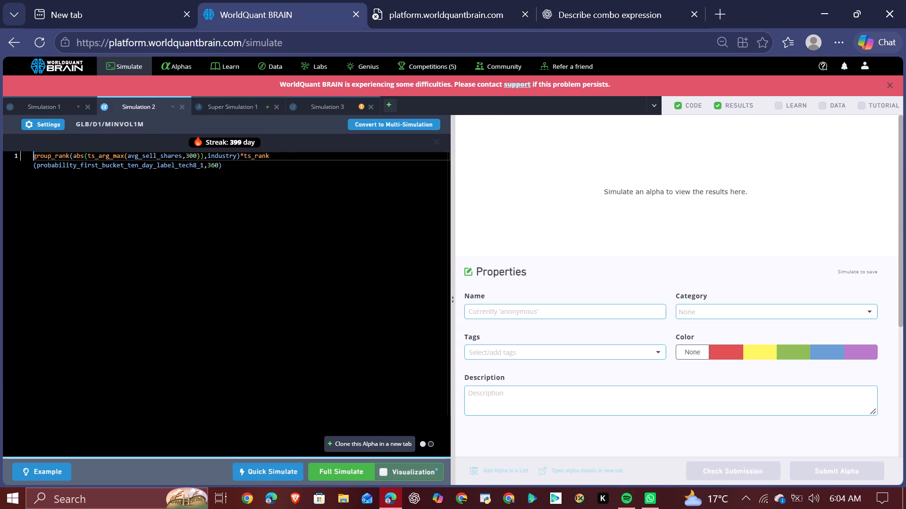
{"action": "double_click", "coordinate": [77, 158]}
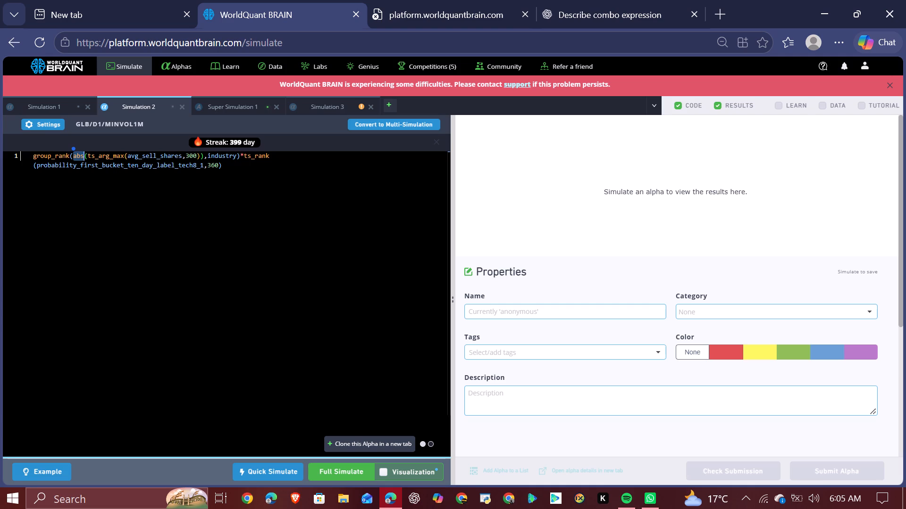
{"action": "key", "text": "r"}
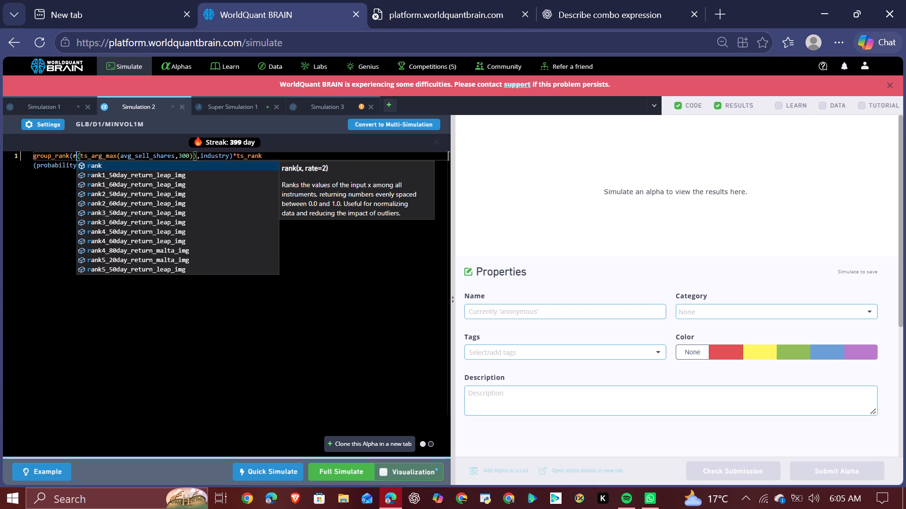
{"action": "key", "text": "a"}
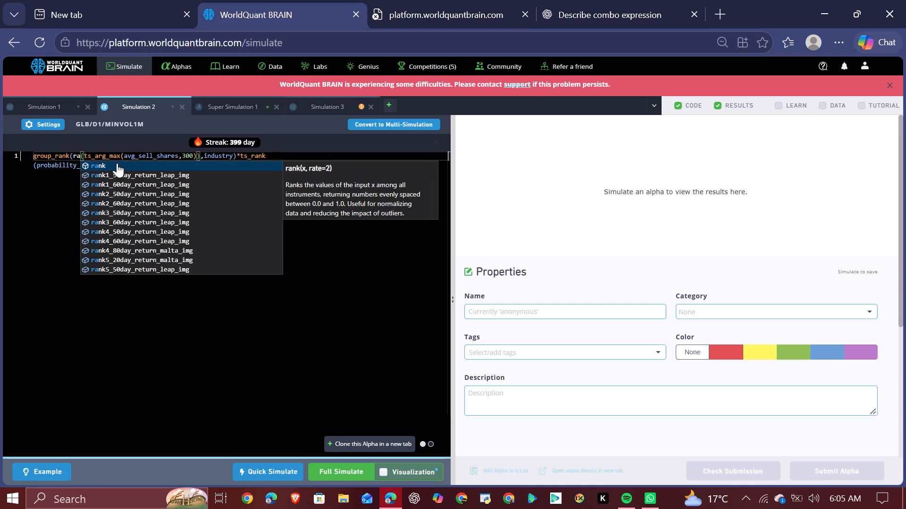
{"action": "left_click", "coordinate": [117, 167]}
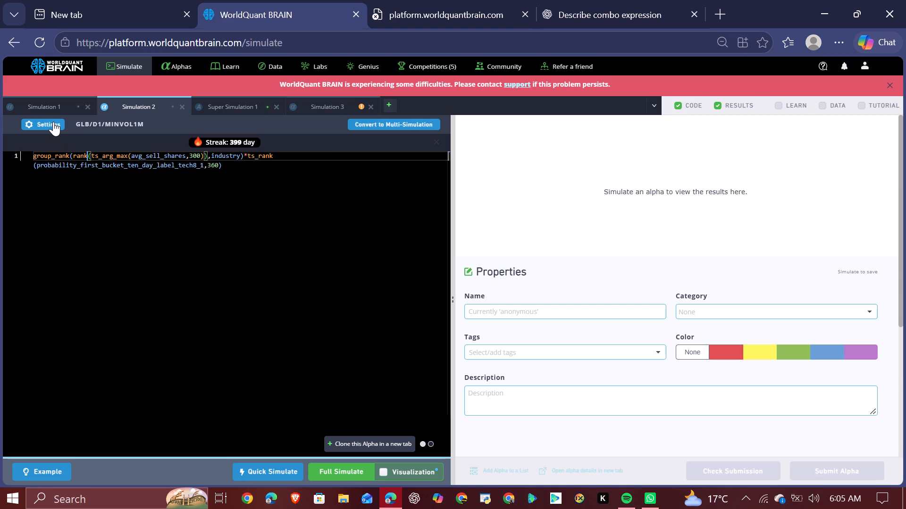
Apply Simulation 2's existing settings and start a full simulation of the edited expression.
{"action": "left_click", "coordinate": [53, 122]}
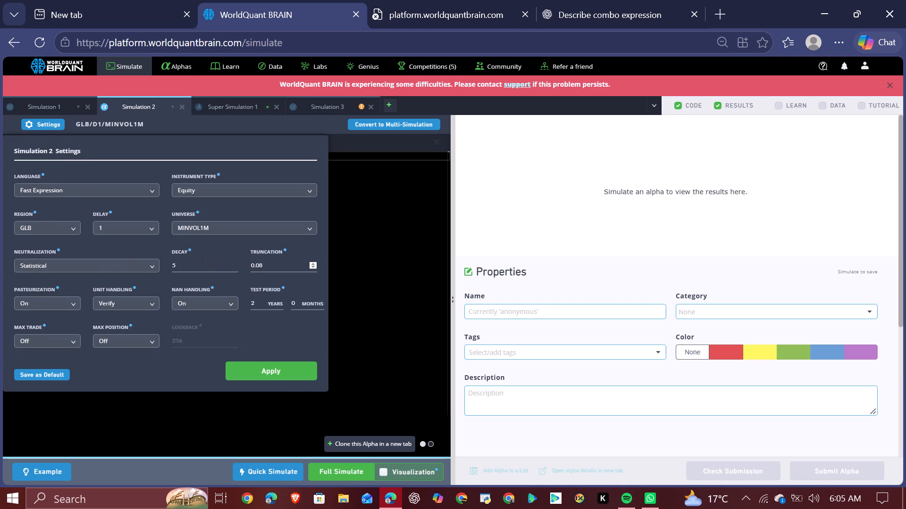
{"action": "left_click", "coordinate": [293, 376]}
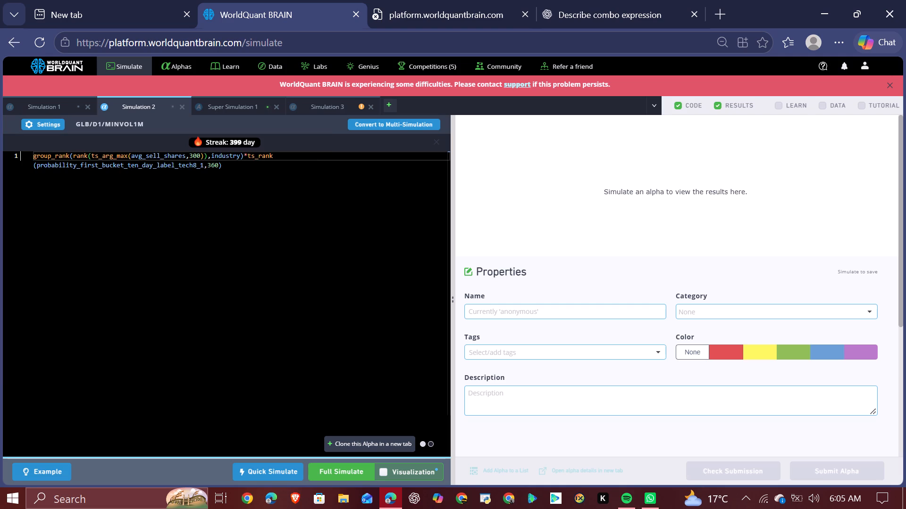
{"action": "left_click", "coordinate": [364, 468]}
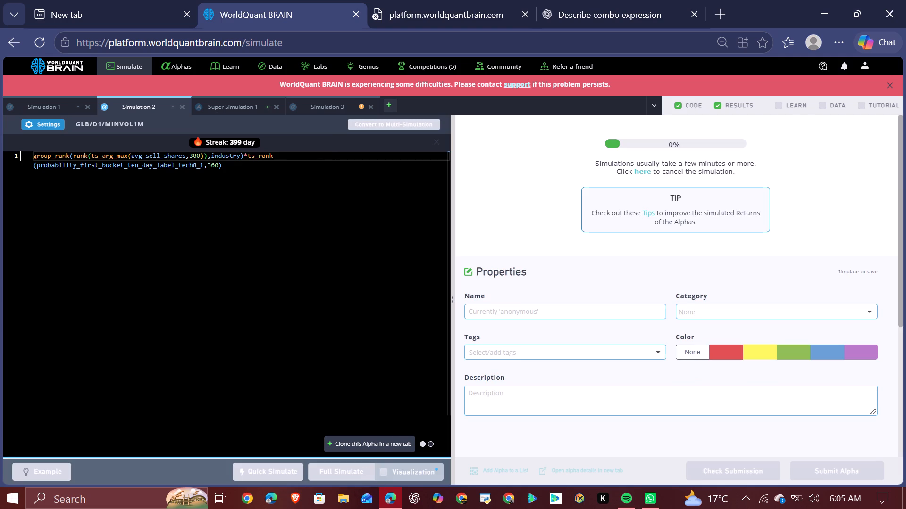
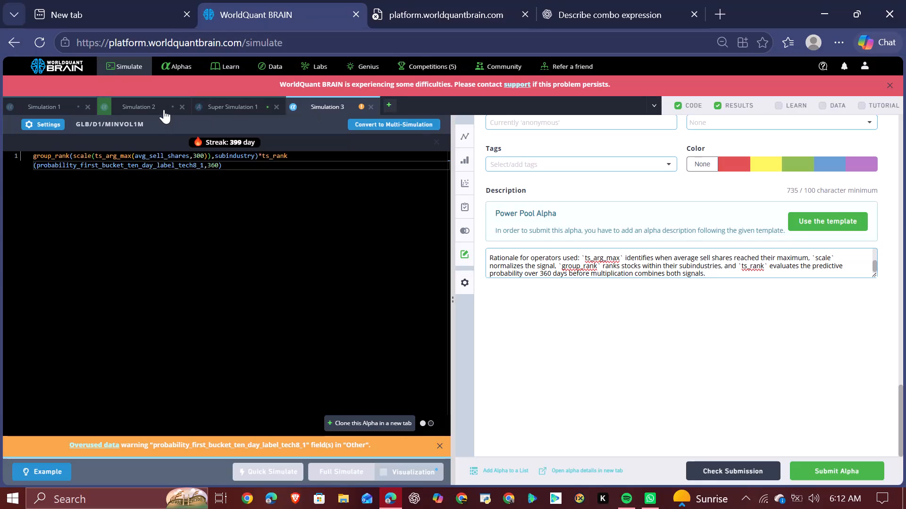
Check Simulation 2's progress, then clone Simulation 3's alpha into a new simulation tab.
{"action": "left_click", "coordinate": [164, 109]}
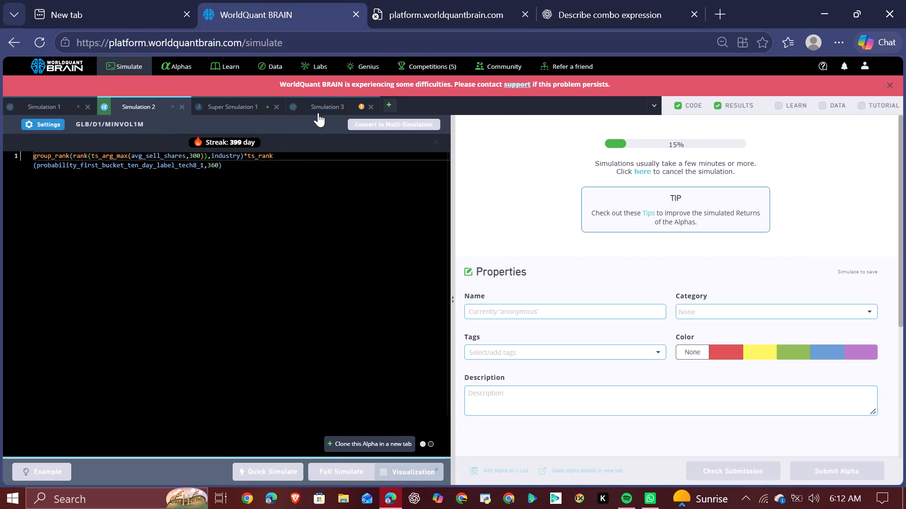
{"action": "left_click", "coordinate": [320, 104]}
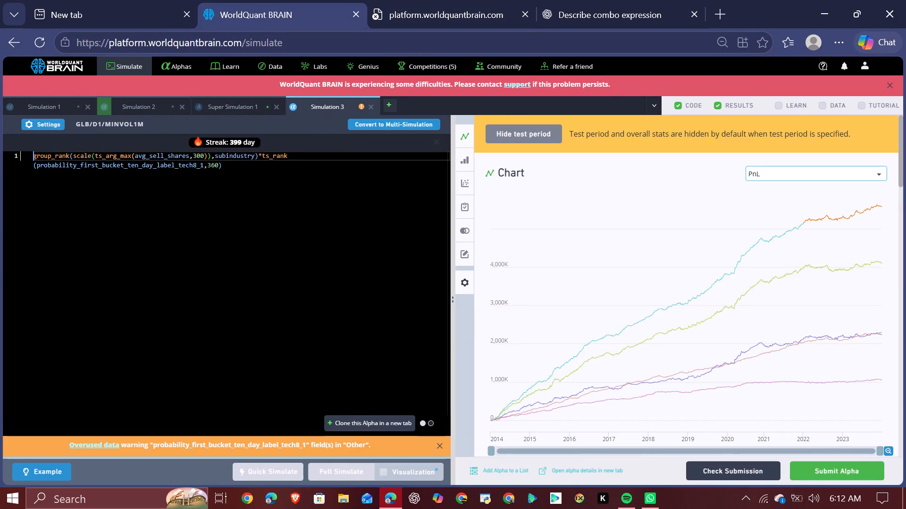
{"action": "left_click", "coordinate": [370, 422]}
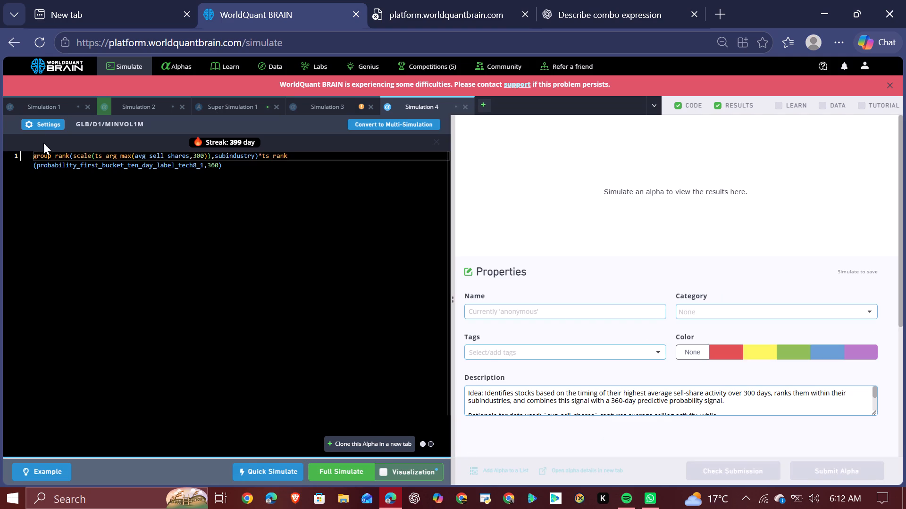
Review the cloned alpha's simulation settings and set the group_rank grouping in its expression to industry.
{"action": "left_click", "coordinate": [46, 123]}
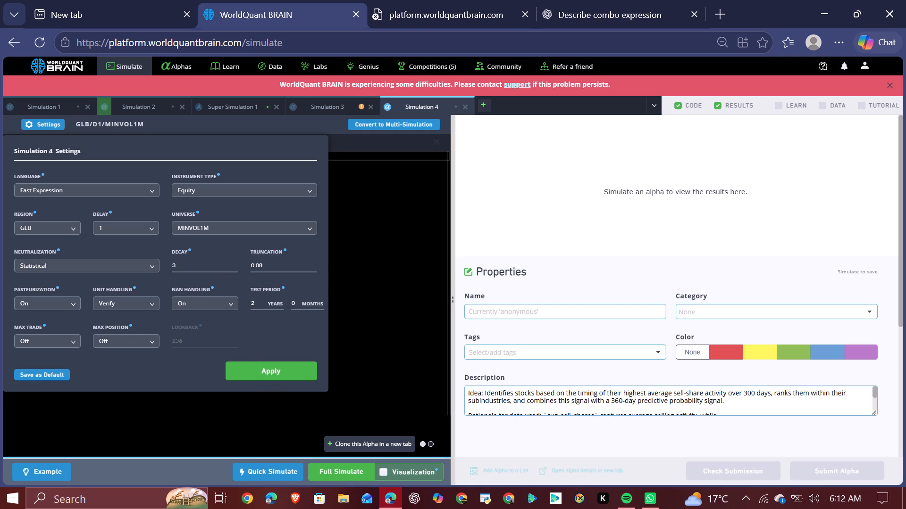
{"action": "left_click", "coordinate": [360, 343]}
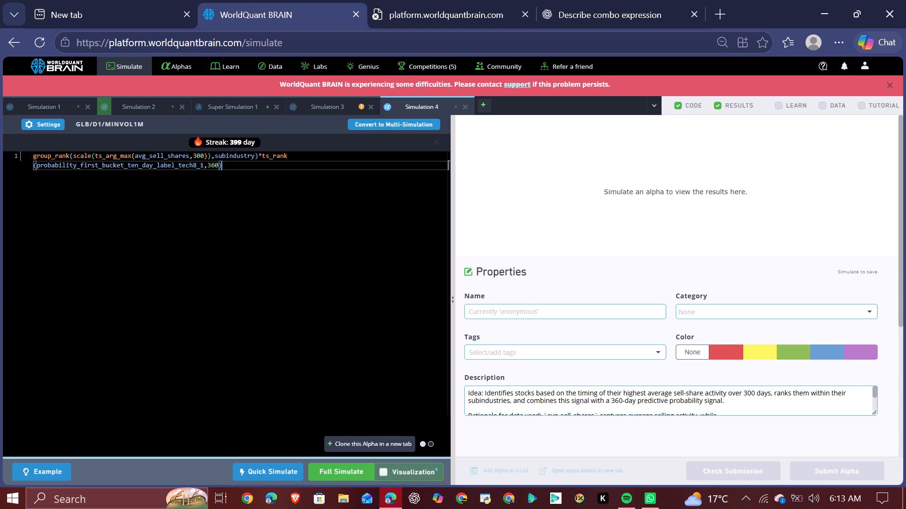
{"action": "left_click", "coordinate": [224, 154]}
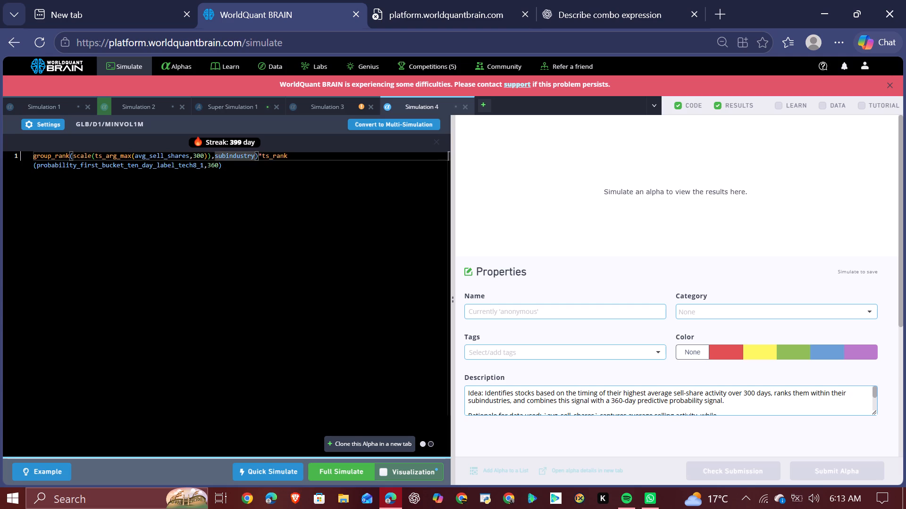
{"action": "key", "text": "BackSpace"}
{"action": "key", "text": "BackSpace"}
{"action": "key", "text": "BackSpace"}
Cancel the running simulation of the rank-based alpha in Simulation 2.
{"action": "left_click", "coordinate": [112, 106]}
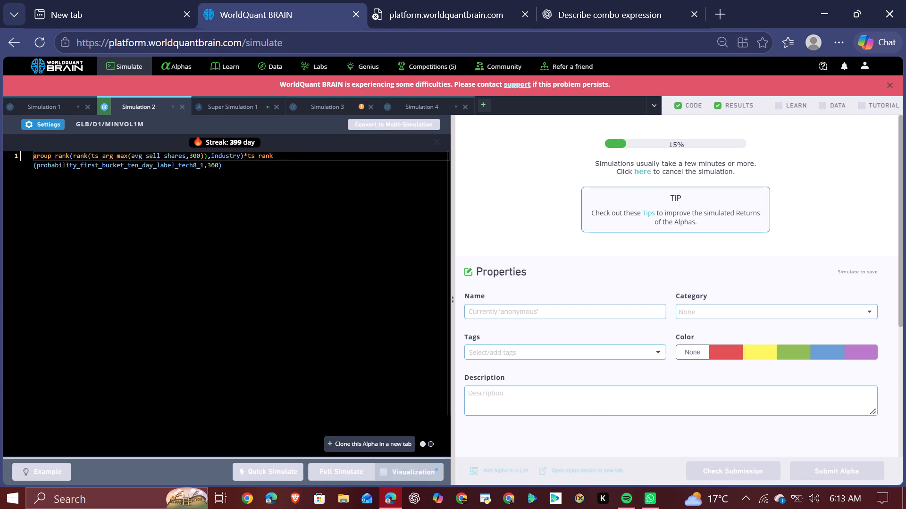
{"action": "left_click", "coordinate": [644, 171]}
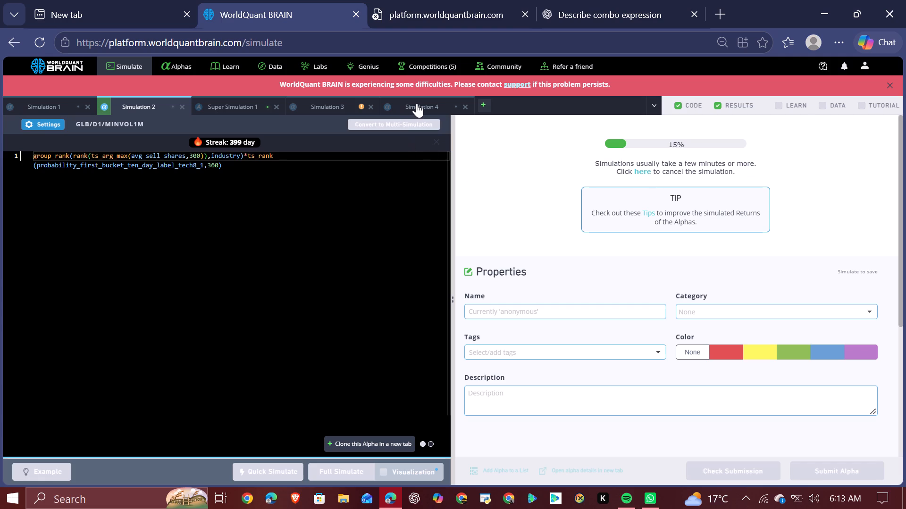
Start a full simulation of the industry-grouped alpha in Simulation 4.
{"action": "left_click", "coordinate": [417, 103]}
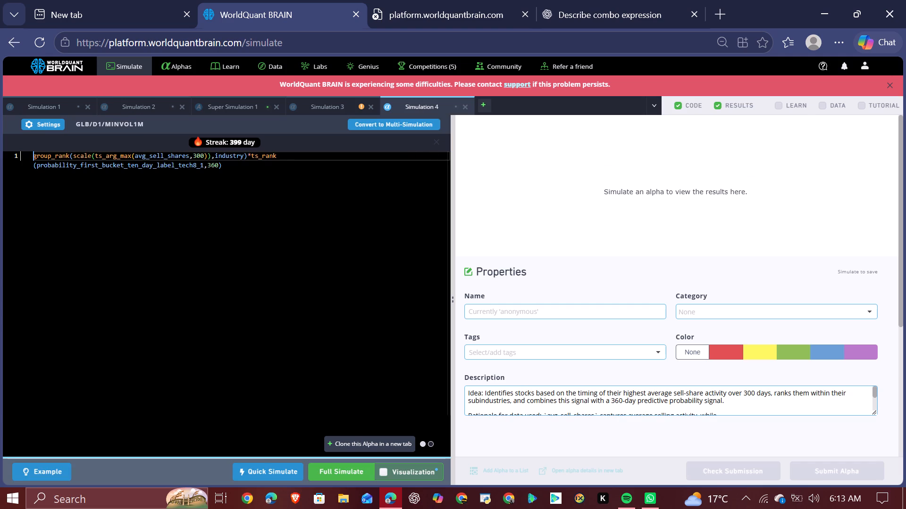
{"action": "left_click", "coordinate": [337, 472]}
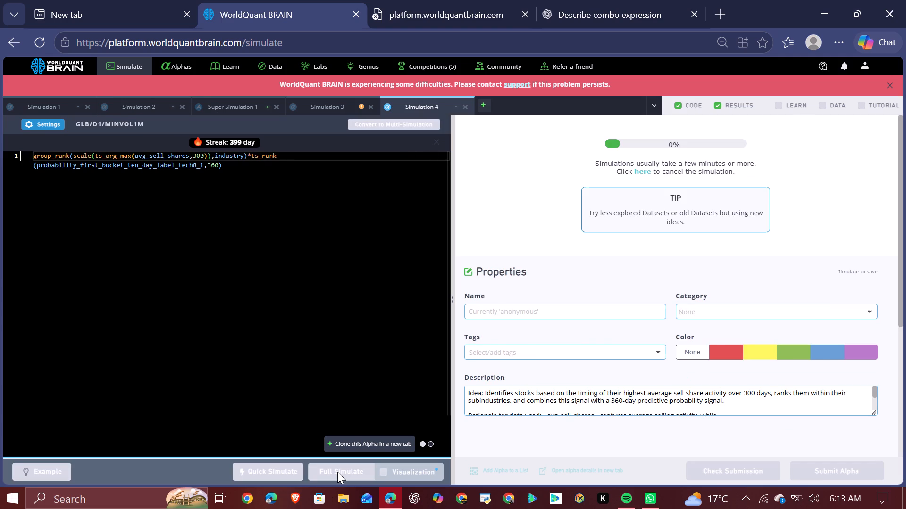
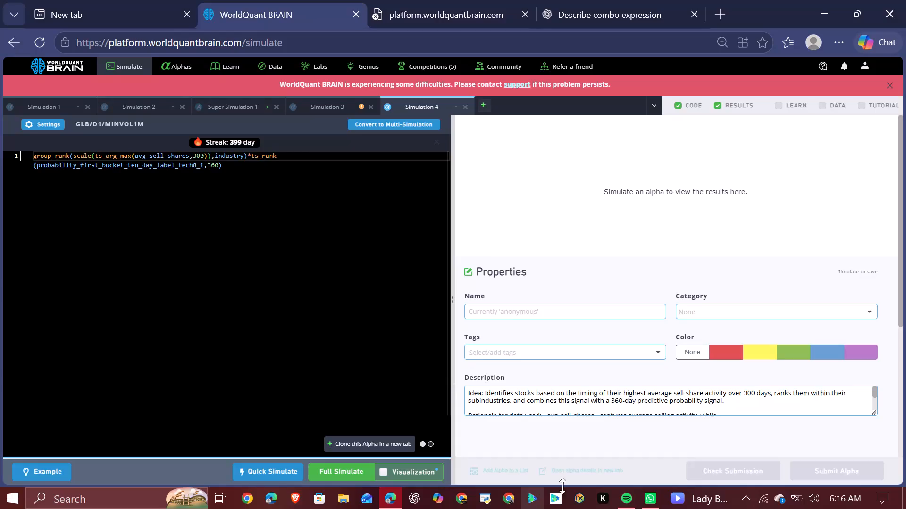
Switch Wi-Fi off and back on, and try to connect to the Brandie network.
{"action": "left_click", "coordinate": [759, 497]}
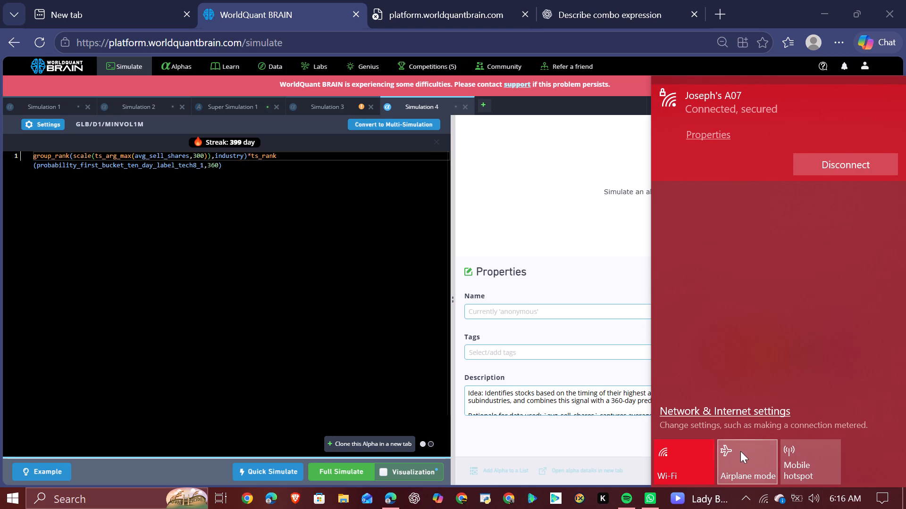
{"action": "left_click", "coordinate": [678, 481]}
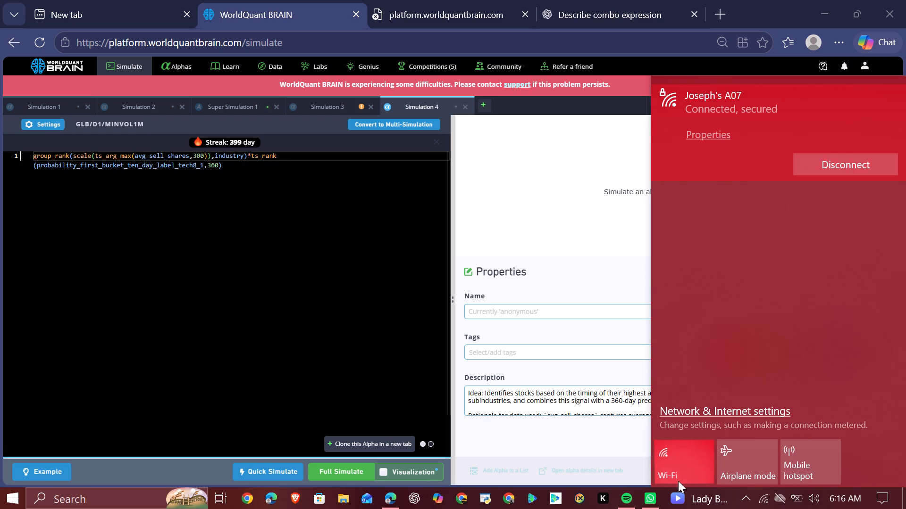
{"action": "left_click", "coordinate": [678, 481]}
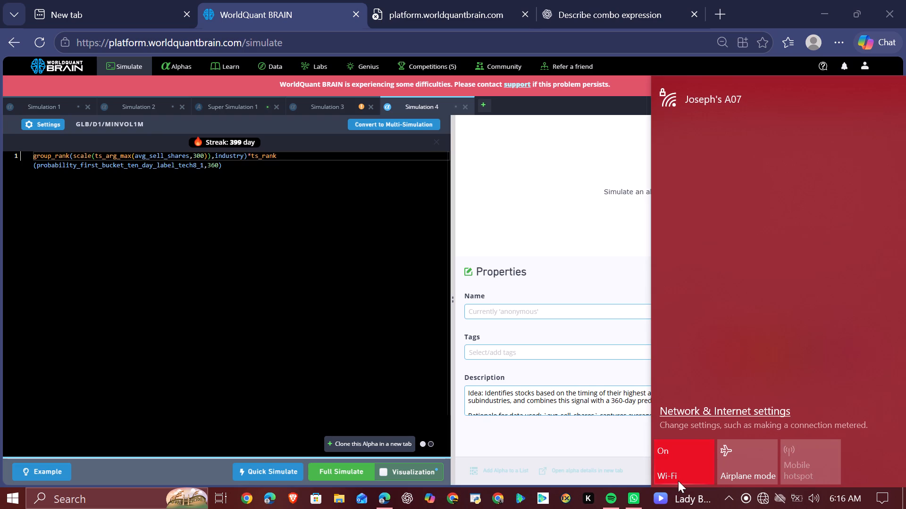
{"action": "left_click", "coordinate": [711, 104]}
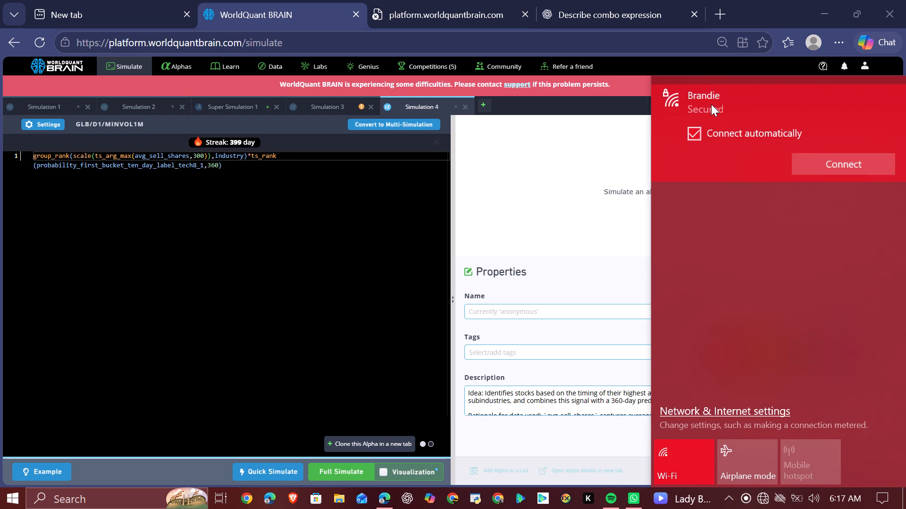
{"action": "left_click", "coordinate": [852, 176]}
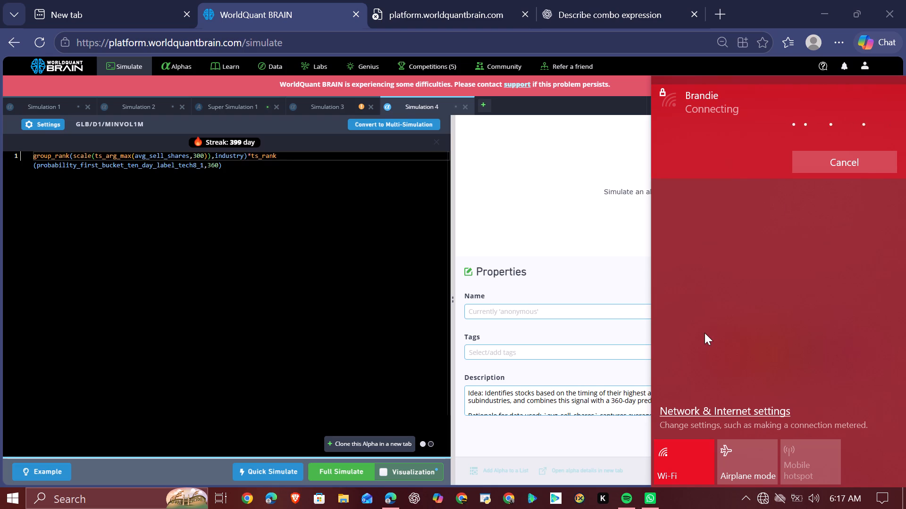
Examine the Brandie network's properties in the Windows network settings, including its IP settings, and close the settings.
{"action": "left_click", "coordinate": [672, 411]}
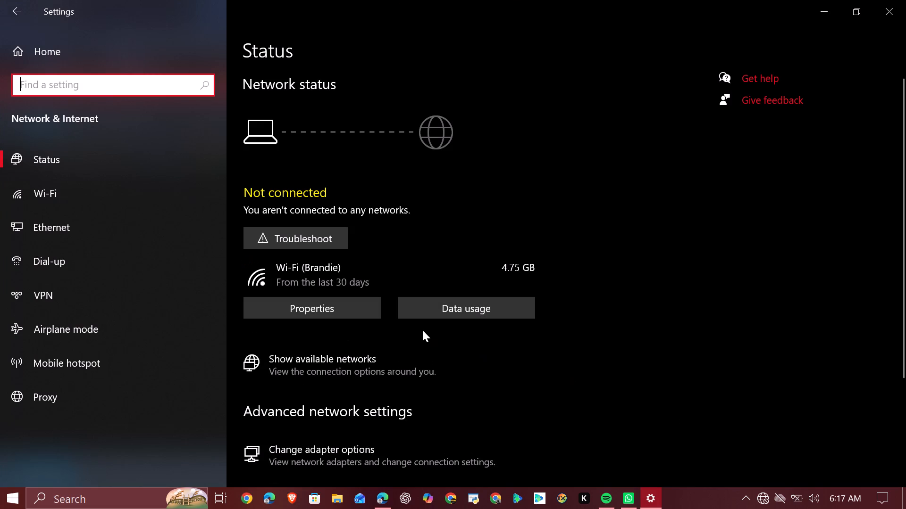
{"action": "left_click", "coordinate": [294, 304]}
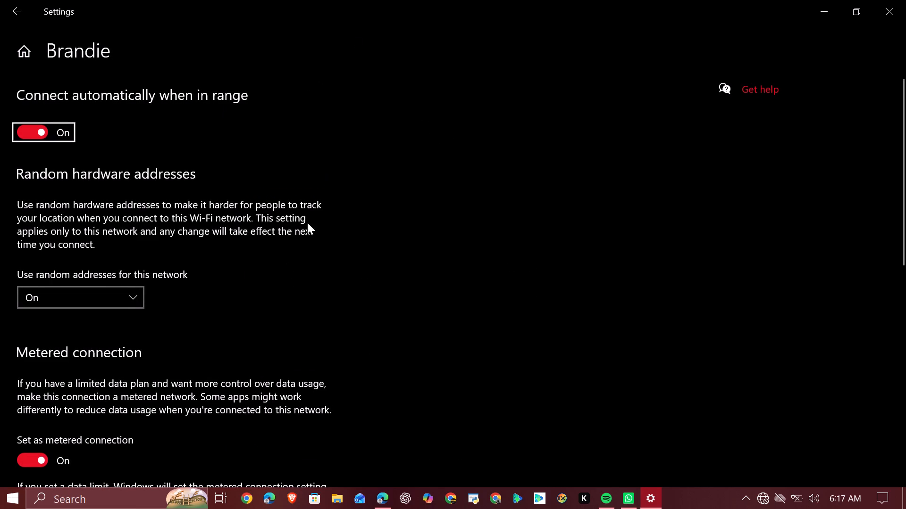
{"action": "scroll", "coordinate": [297, 262], "scroll_direction": "down", "scroll_amount": 14}
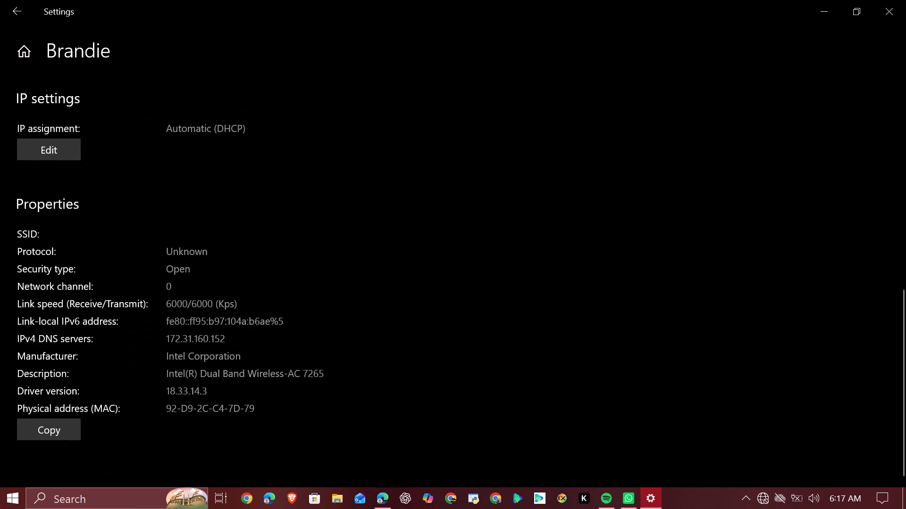
{"action": "scroll", "coordinate": [297, 262], "scroll_direction": "down", "scroll_amount": 3}
{"action": "scroll", "coordinate": [297, 262], "scroll_direction": "up", "scroll_amount": 7}
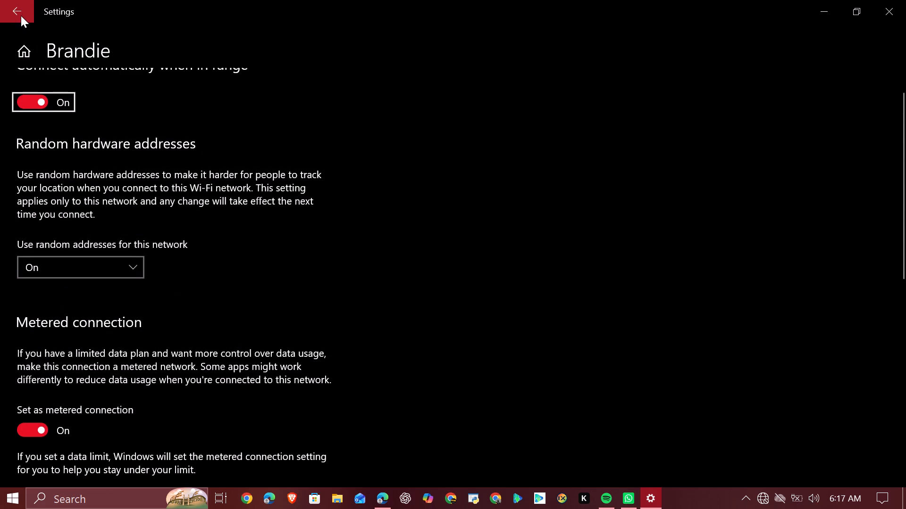
{"action": "left_click", "coordinate": [23, 12]}
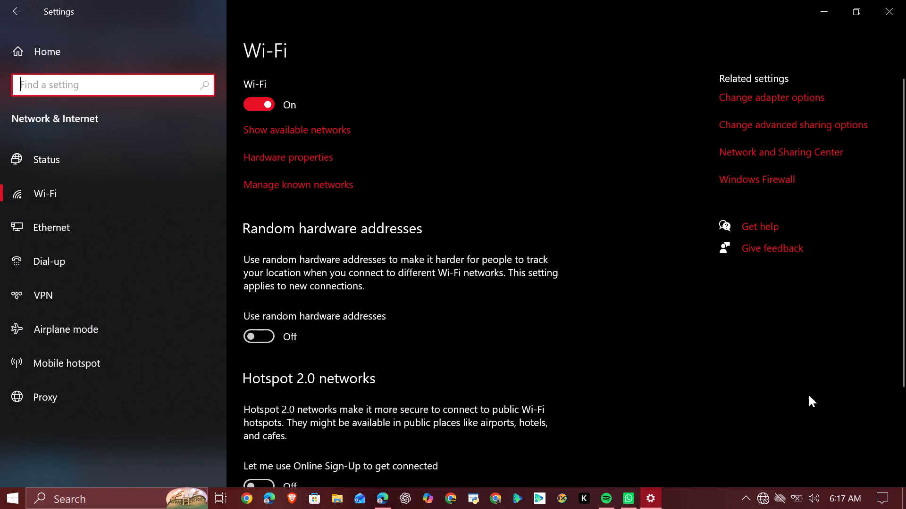
{"action": "left_click", "coordinate": [890, 12]}
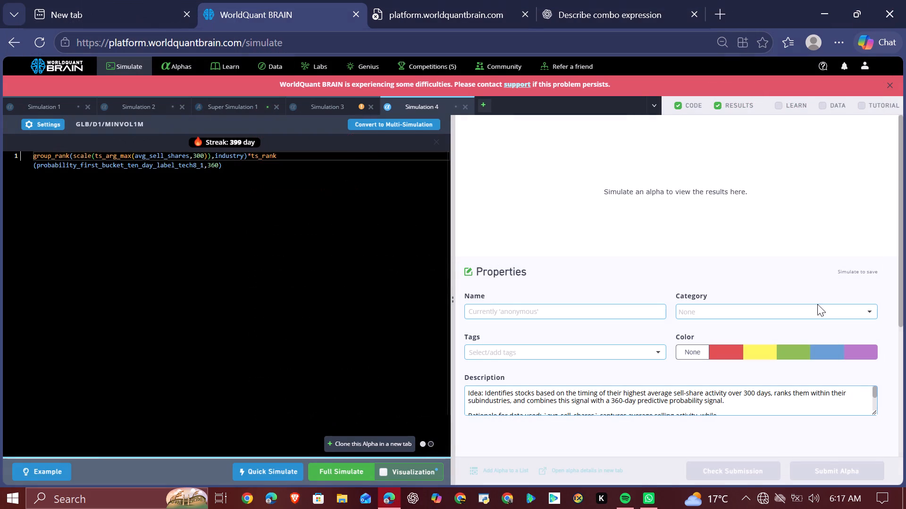
Retry connecting to the Brandie Wi-Fi network and return to the simulation page.
{"action": "left_click", "coordinate": [762, 501]}
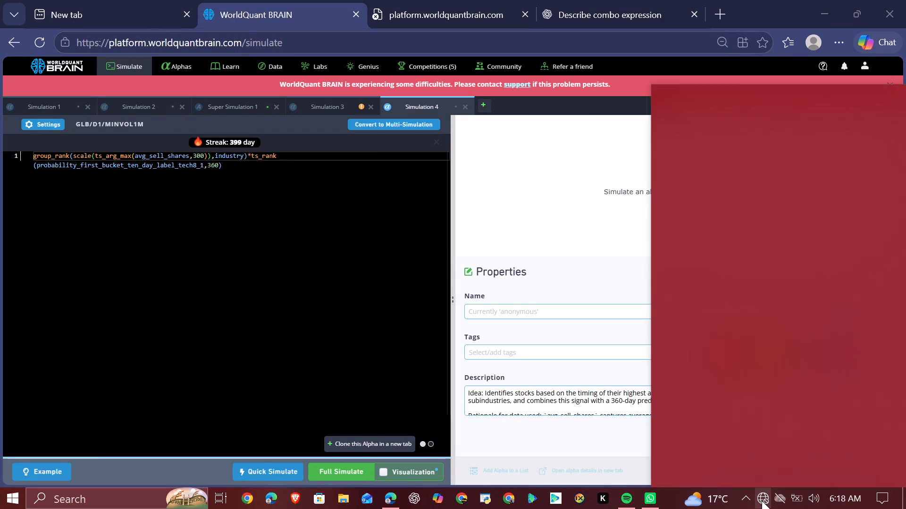
{"action": "left_click", "coordinate": [715, 96]}
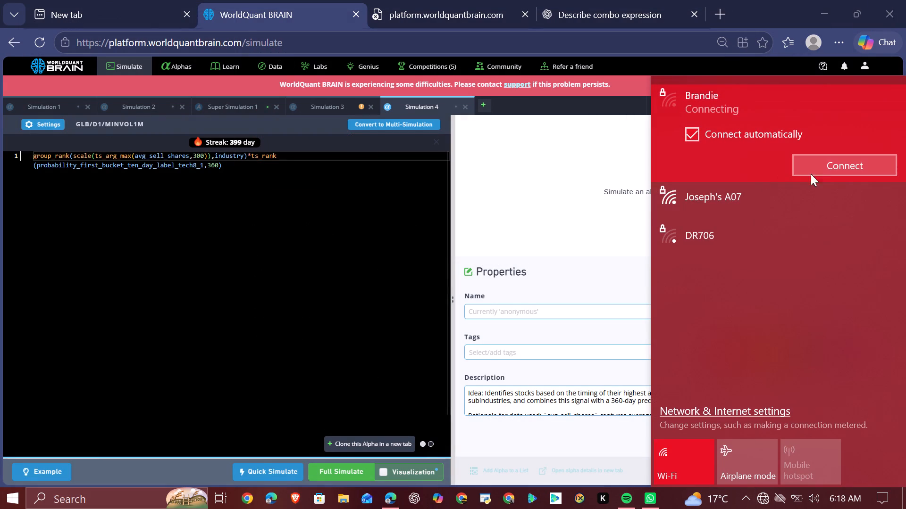
{"action": "left_click", "coordinate": [830, 163]}
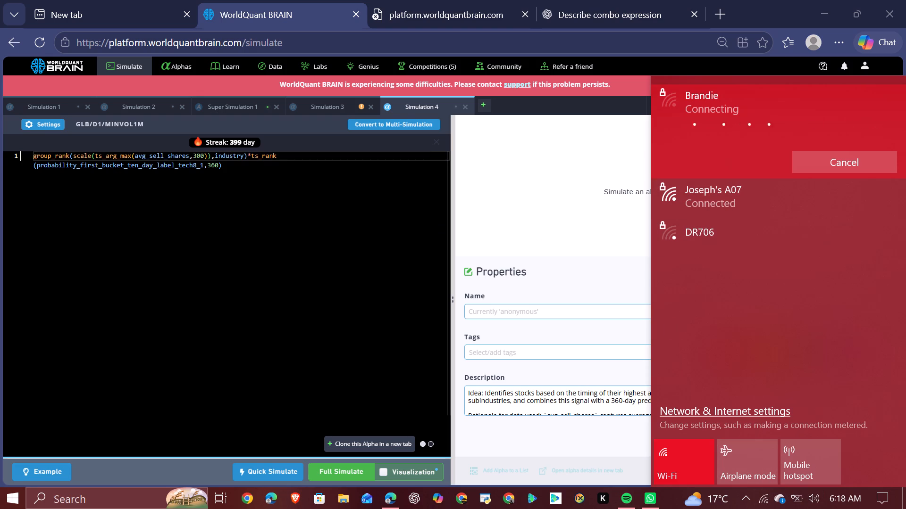
{"action": "left_click", "coordinate": [372, 225]}
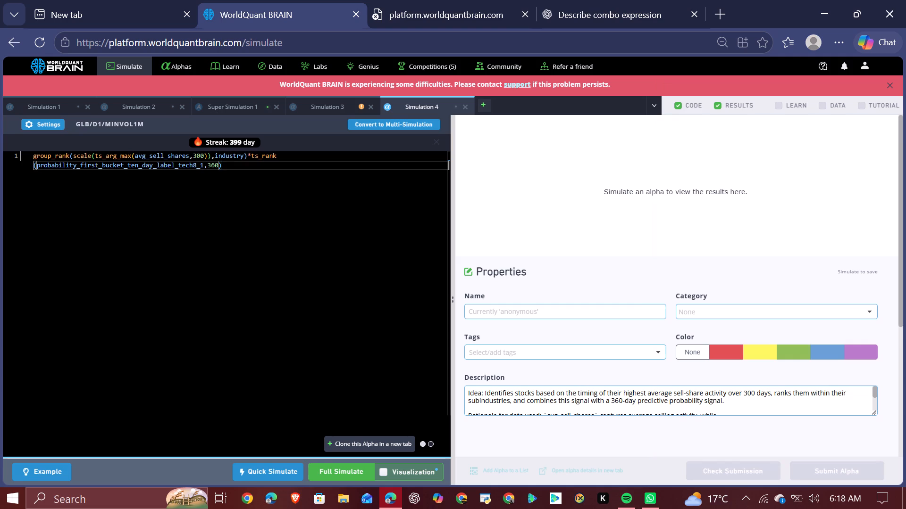
Reload the WorldQuant BRAIN simulation page.
{"action": "left_click", "coordinate": [43, 41]}
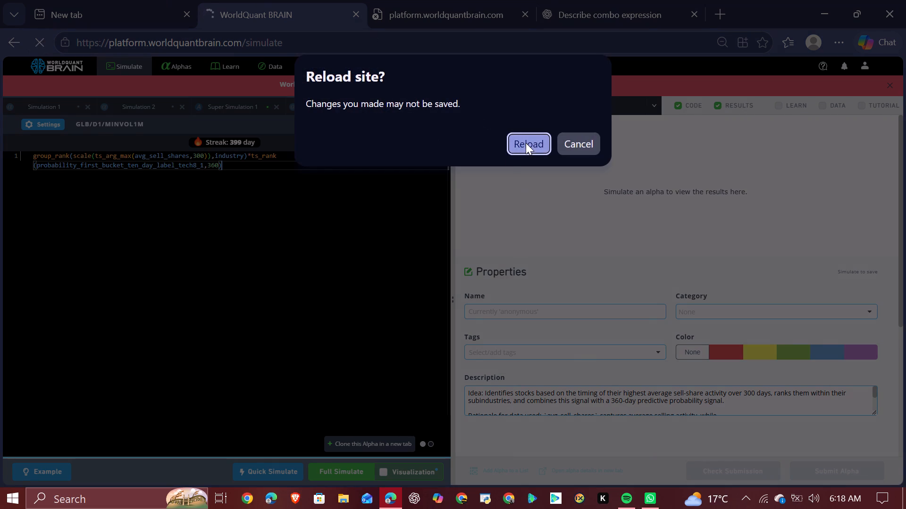
Reload the simulation page and restart the full simulation of the industry-grouped alpha in Simulation 4.
{"action": "left_click", "coordinate": [526, 143]}
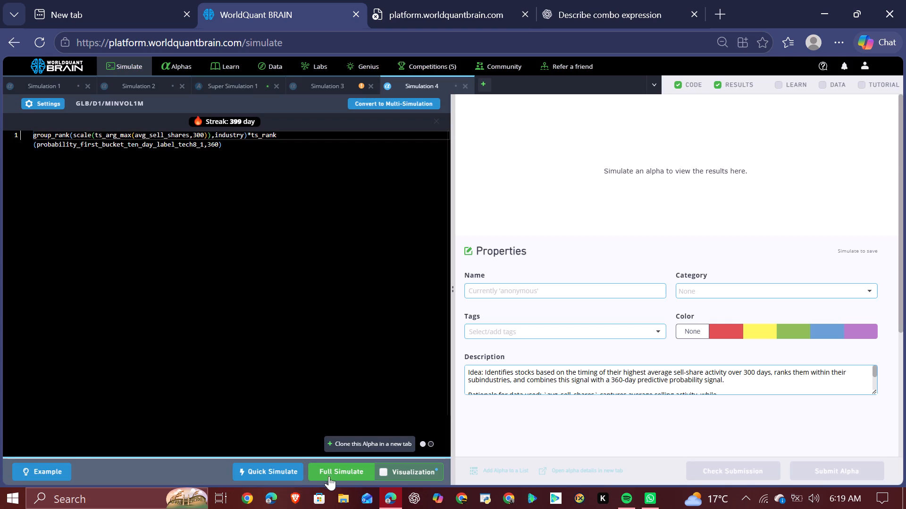
{"action": "left_click", "coordinate": [341, 472]}
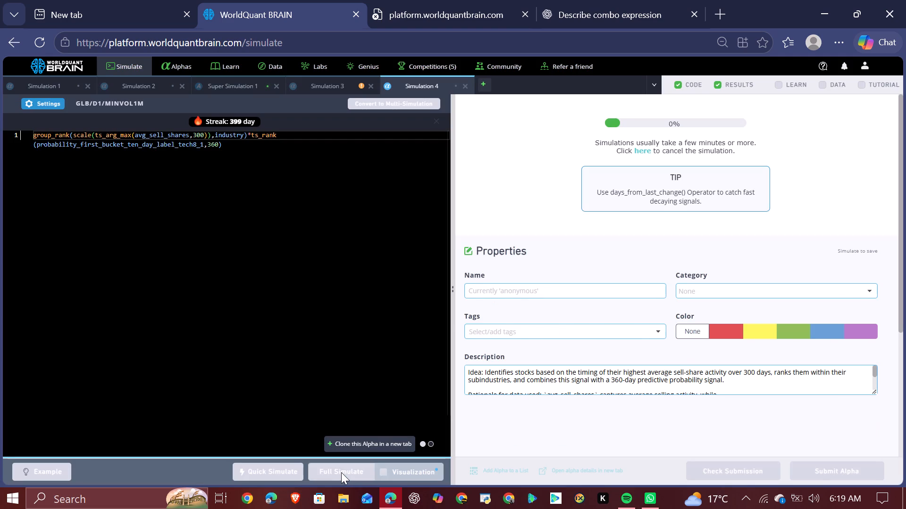
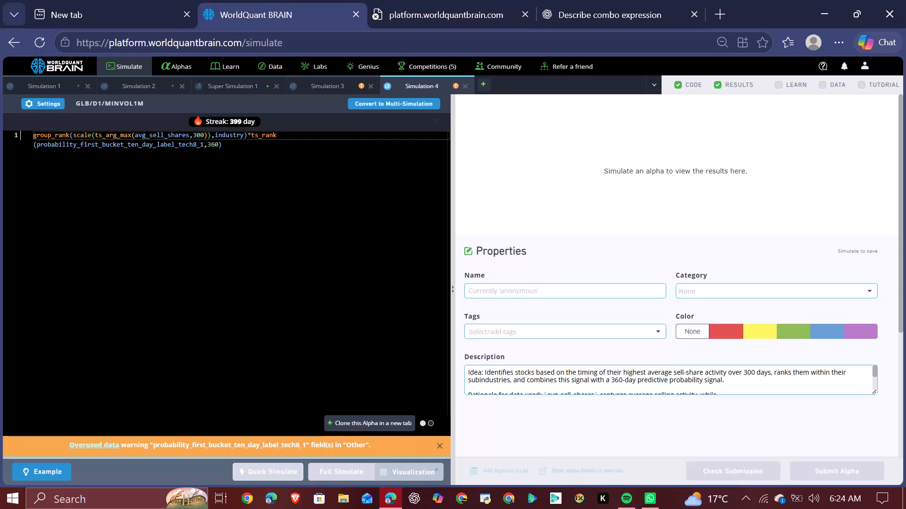
Reveal the test period for Simulation 4's alpha and examine its IS testing warning and the TEST and IS period summaries.
{"action": "scroll", "coordinate": [545, 269], "scroll_direction": "down", "scroll_amount": 3}
{"action": "scroll", "coordinate": [545, 269], "scroll_direction": "up", "scroll_amount": 7}
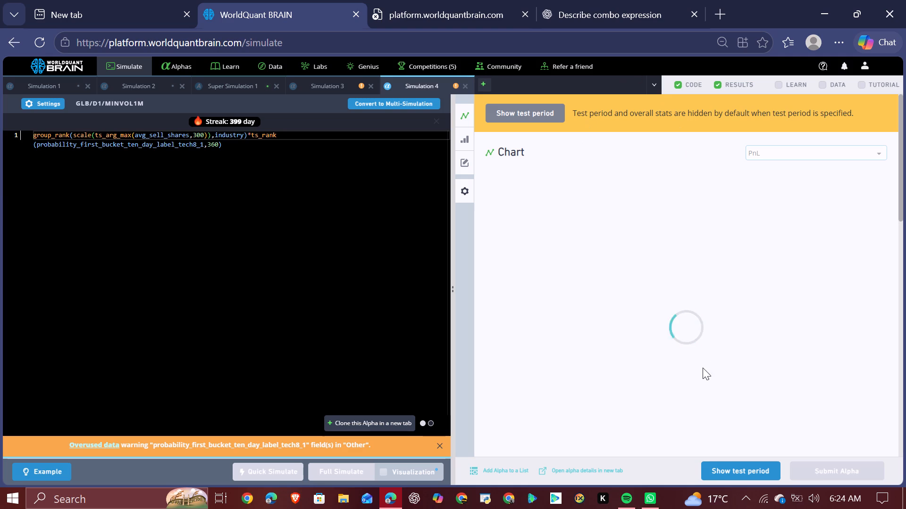
{"action": "left_click", "coordinate": [720, 466]}
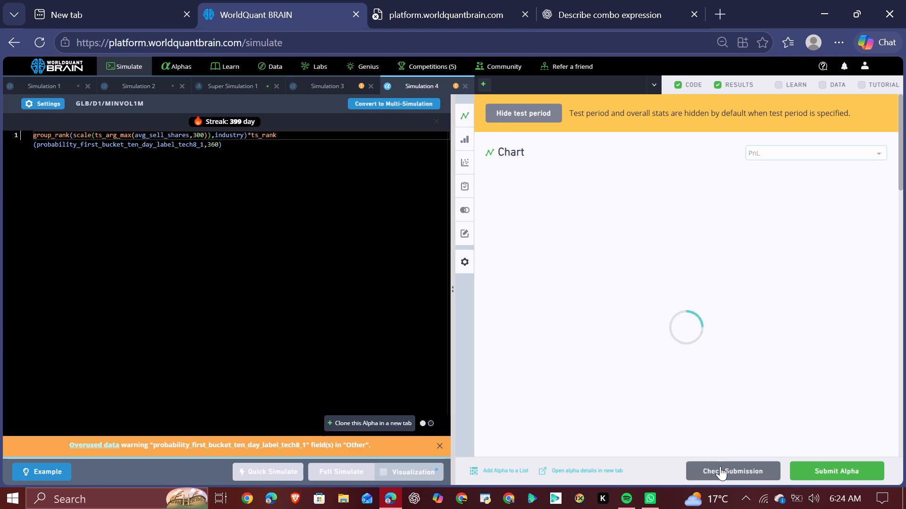
{"action": "scroll", "coordinate": [750, 387], "scroll_direction": "down", "scroll_amount": 3}
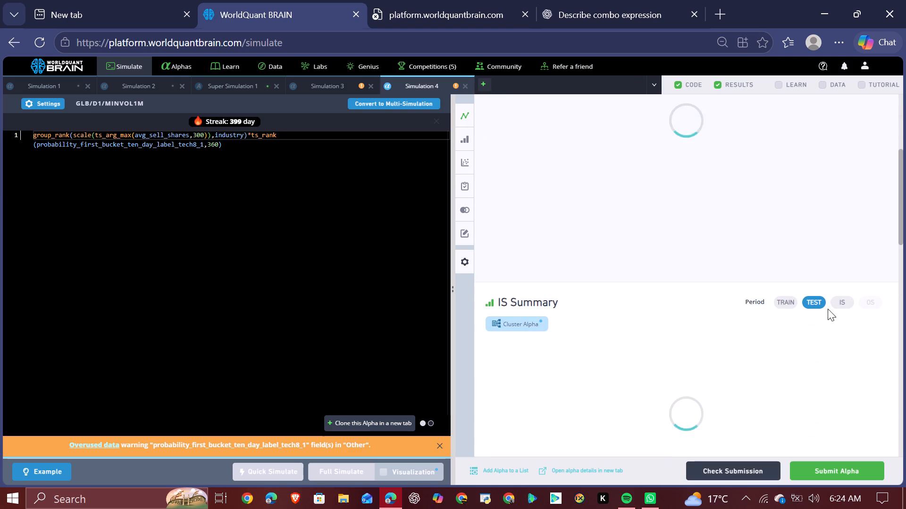
{"action": "scroll", "coordinate": [854, 285], "scroll_direction": "down", "scroll_amount": 6}
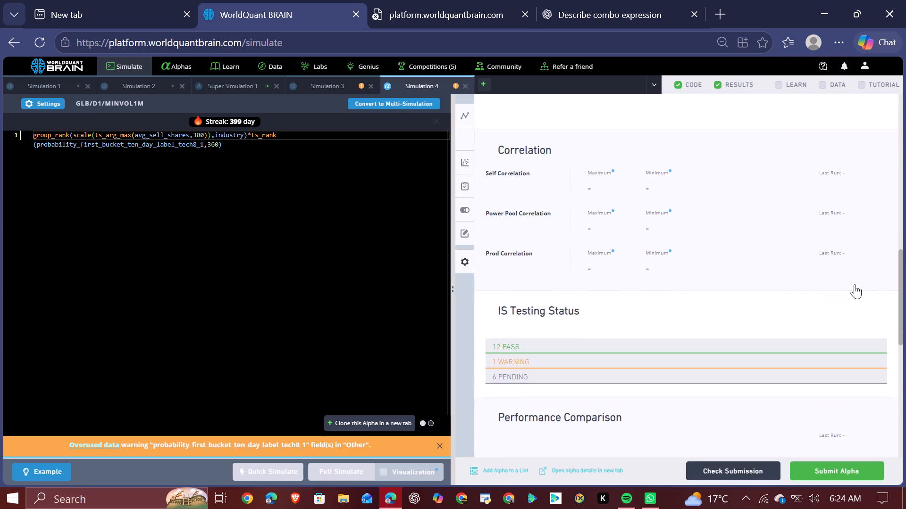
{"action": "scroll", "coordinate": [855, 284], "scroll_direction": "down", "scroll_amount": 1}
{"action": "left_click", "coordinate": [749, 342]}
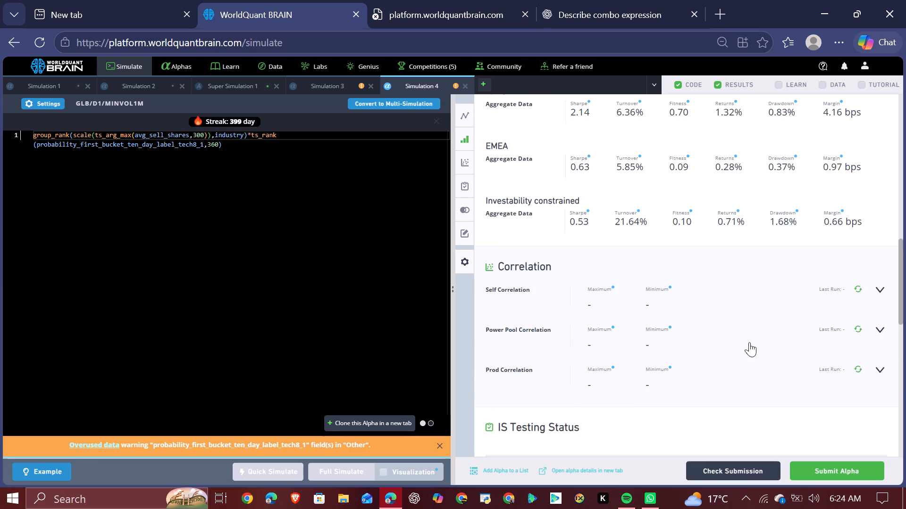
{"action": "scroll", "coordinate": [724, 344], "scroll_direction": "down", "scroll_amount": 2}
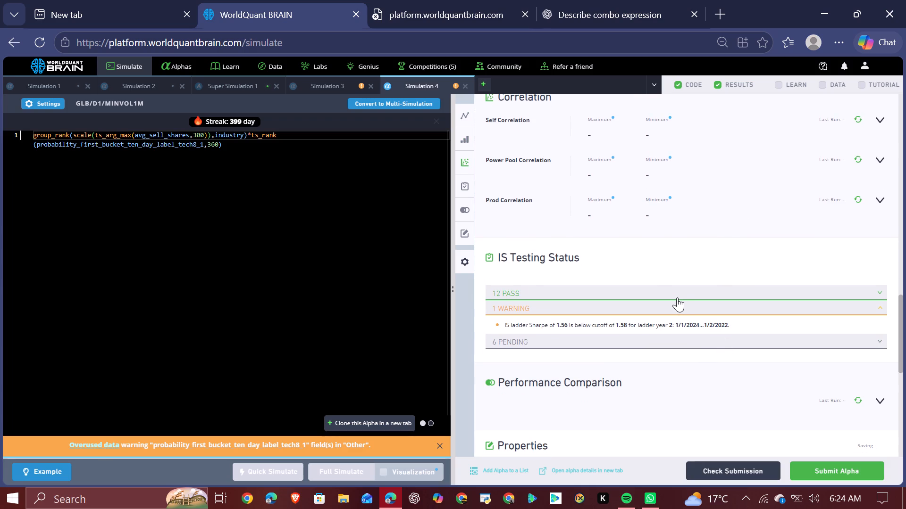
{"action": "scroll", "coordinate": [680, 297], "scroll_direction": "up", "scroll_amount": 8}
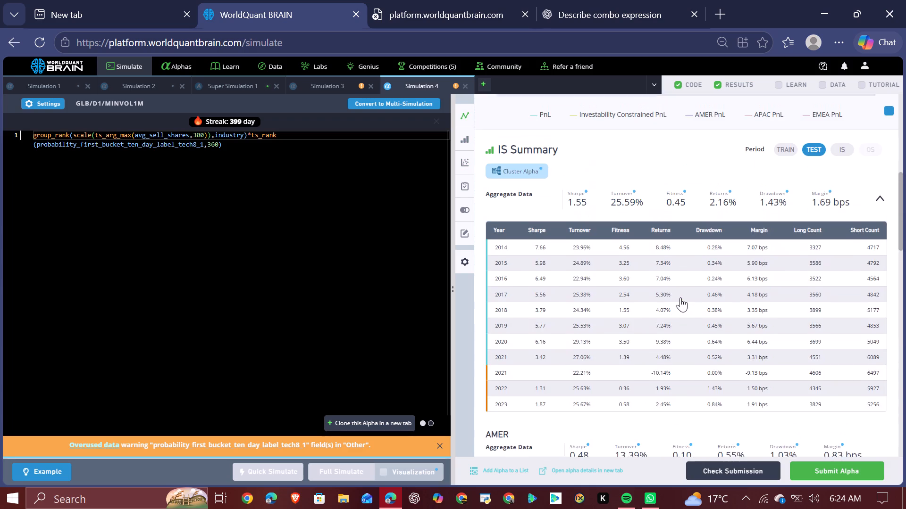
{"action": "scroll", "coordinate": [680, 297], "scroll_direction": "up", "scroll_amount": 1}
{"action": "left_click", "coordinate": [845, 220]}
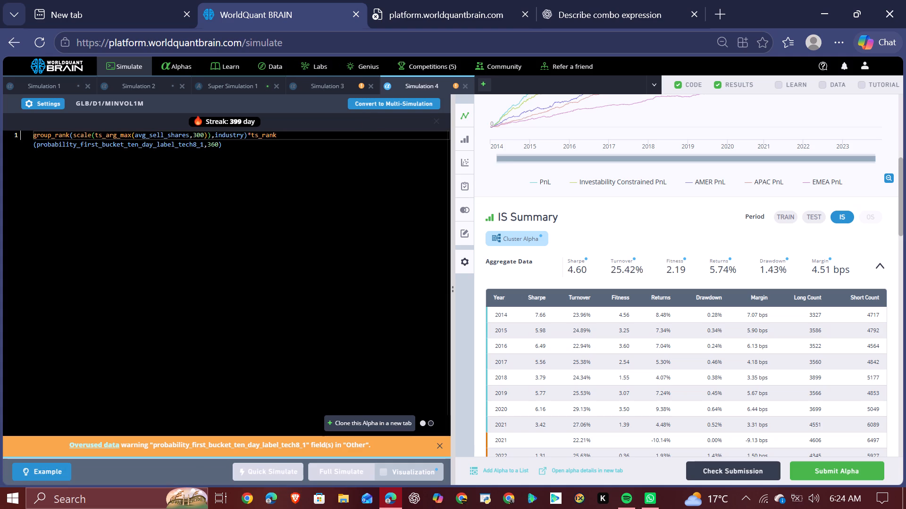
Set the neutralization in Simulation 1's settings to Fast Factors and apply it.
{"action": "left_click", "coordinate": [61, 111]}
{"action": "left_click", "coordinate": [61, 111]}
{"action": "left_click_drag", "start_coordinate": [48, 93], "coordinate": [46, 102]}
{"action": "left_click", "coordinate": [46, 102]}
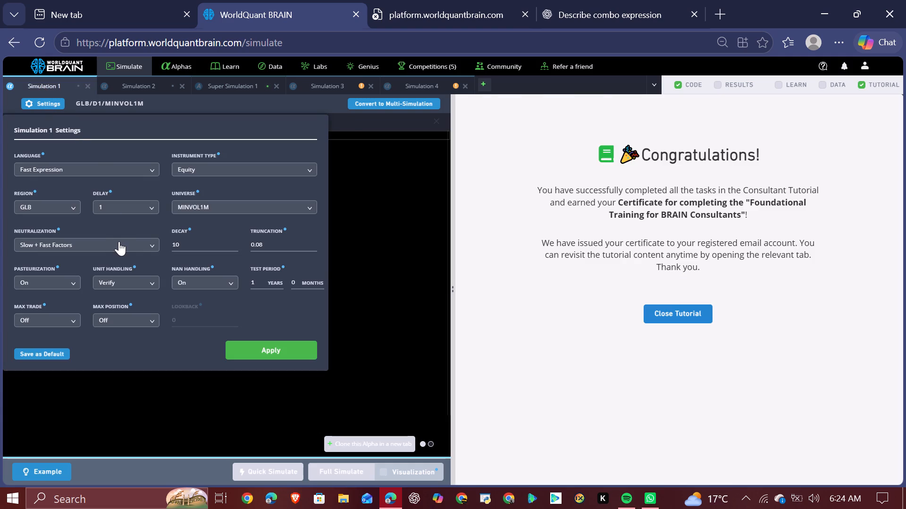
{"action": "left_click", "coordinate": [118, 245]}
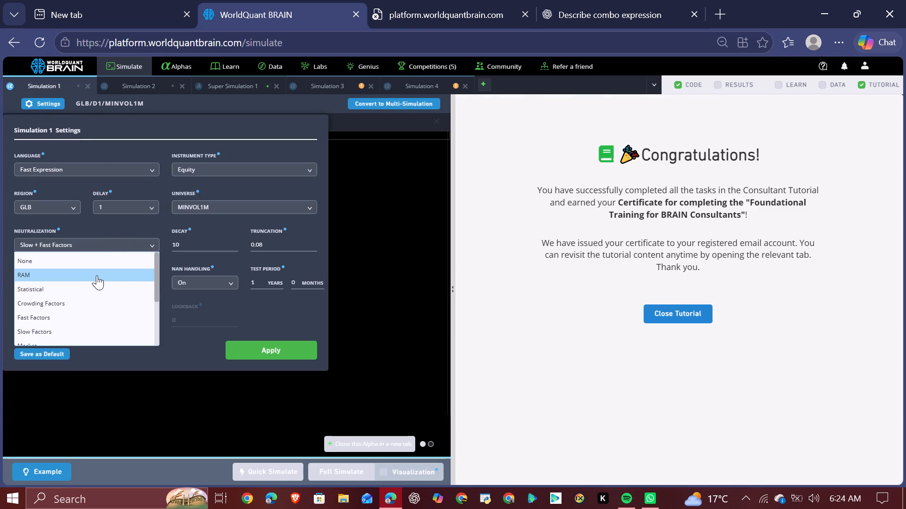
{"action": "left_click", "coordinate": [86, 318]}
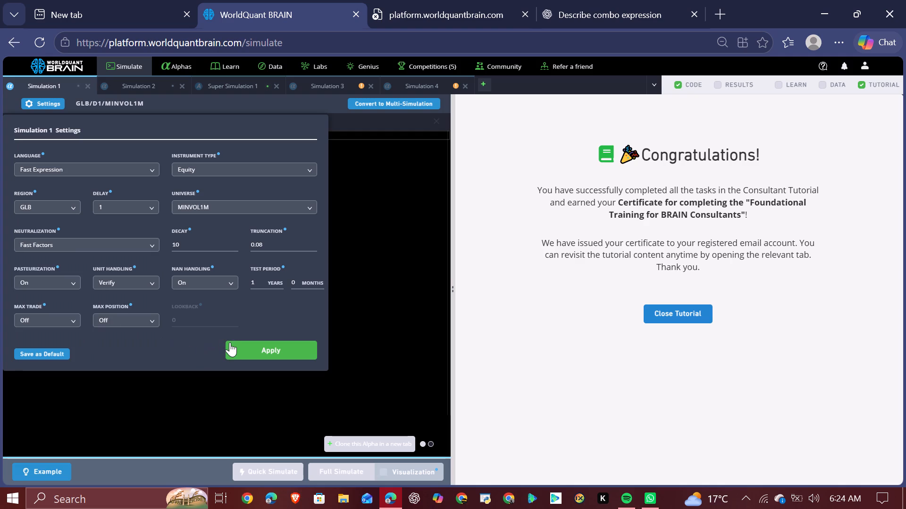
{"action": "left_click", "coordinate": [230, 342]}
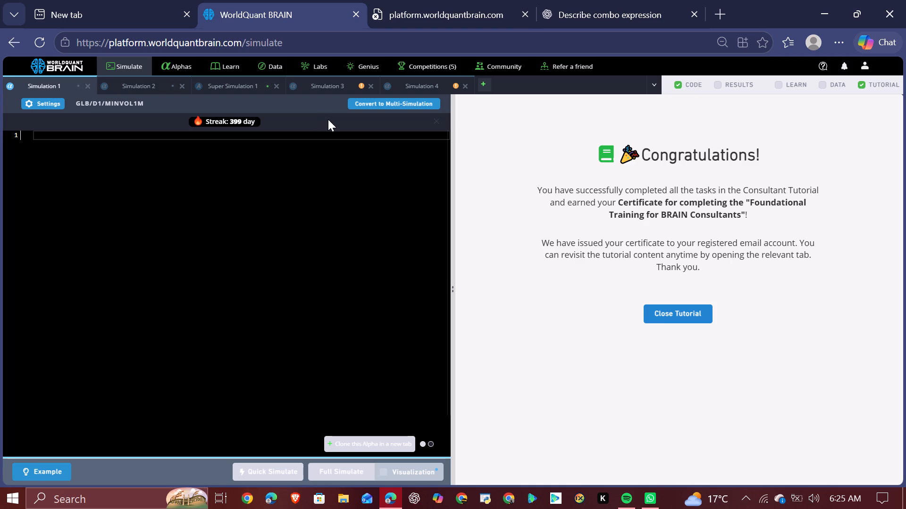
{"action": "left_click", "coordinate": [53, 99]}
{"action": "left_click", "coordinate": [53, 99]}
Return to the industry-grouped alpha in Simulation 4 and dismiss the error banner over its results.
{"action": "left_click", "coordinate": [434, 84]}
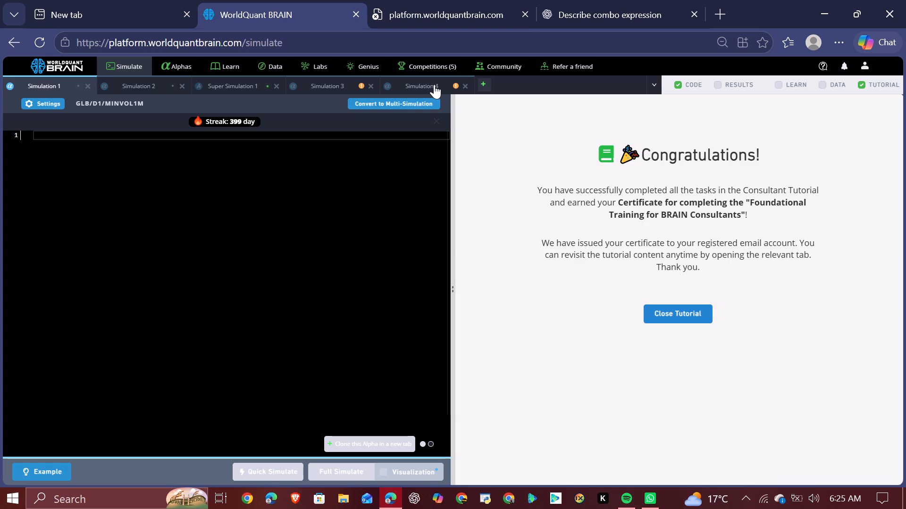
{"action": "left_click", "coordinate": [434, 84]}
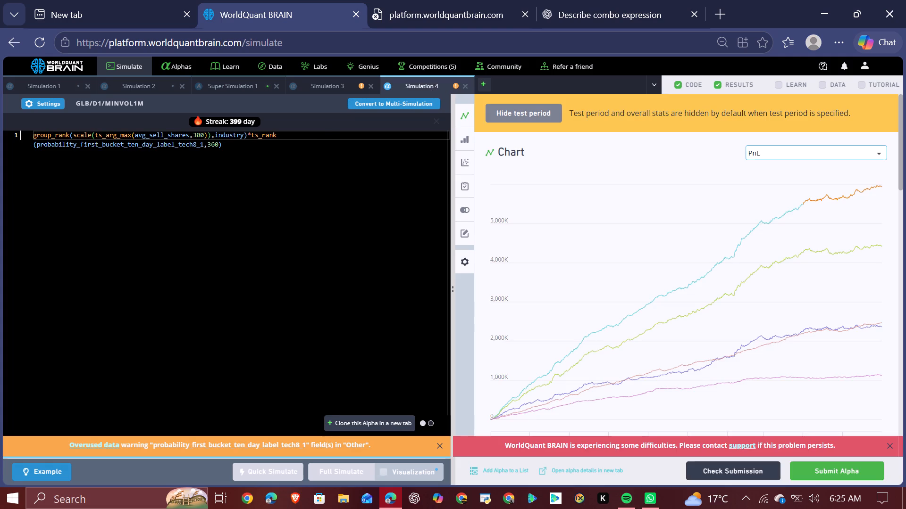
{"action": "left_click", "coordinate": [889, 444]}
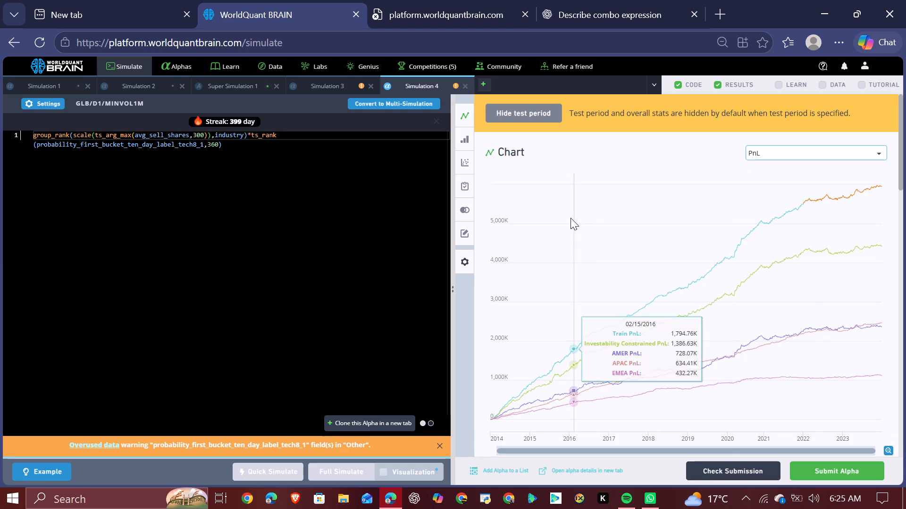
Look through the results of the subindustry-grouped alpha in Simulation 3.
{"action": "left_click", "coordinate": [340, 87]}
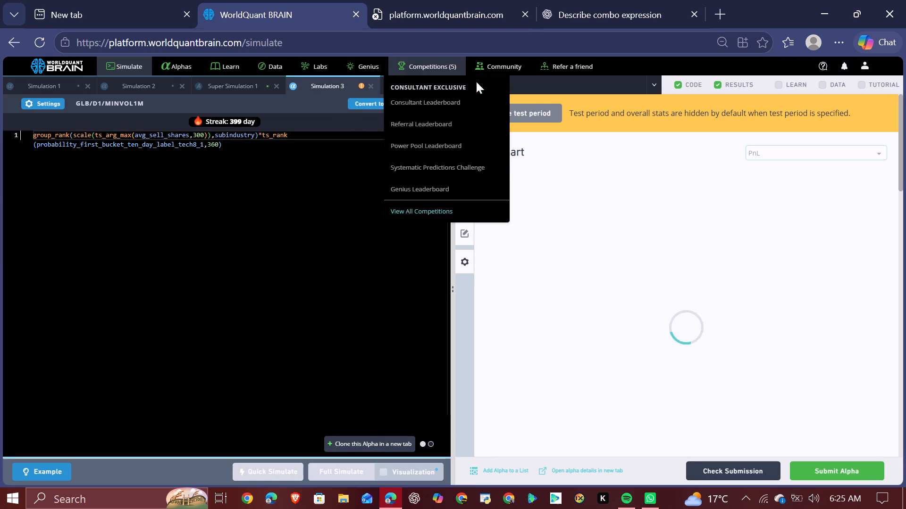
{"action": "scroll", "coordinate": [607, 296], "scroll_direction": "down", "scroll_amount": 6}
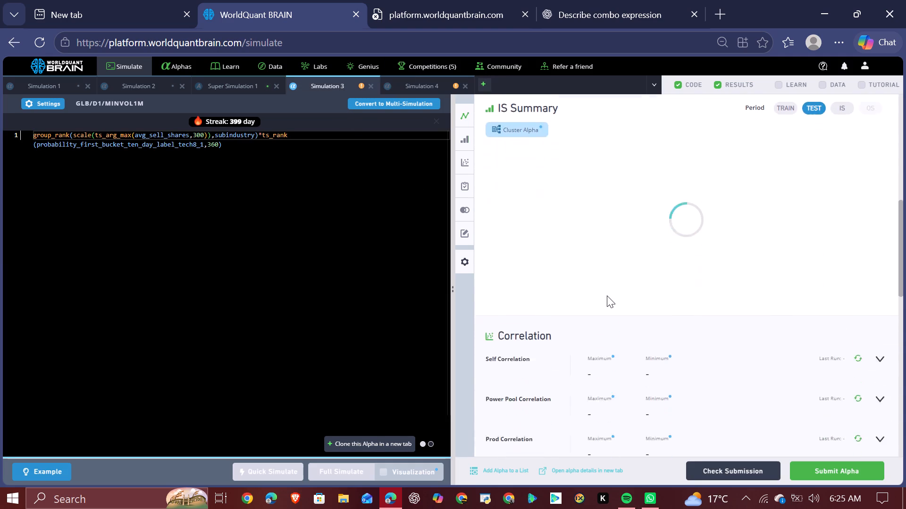
{"action": "scroll", "coordinate": [607, 296], "scroll_direction": "down", "scroll_amount": 3}
{"action": "scroll", "coordinate": [607, 296], "scroll_direction": "up", "scroll_amount": 5}
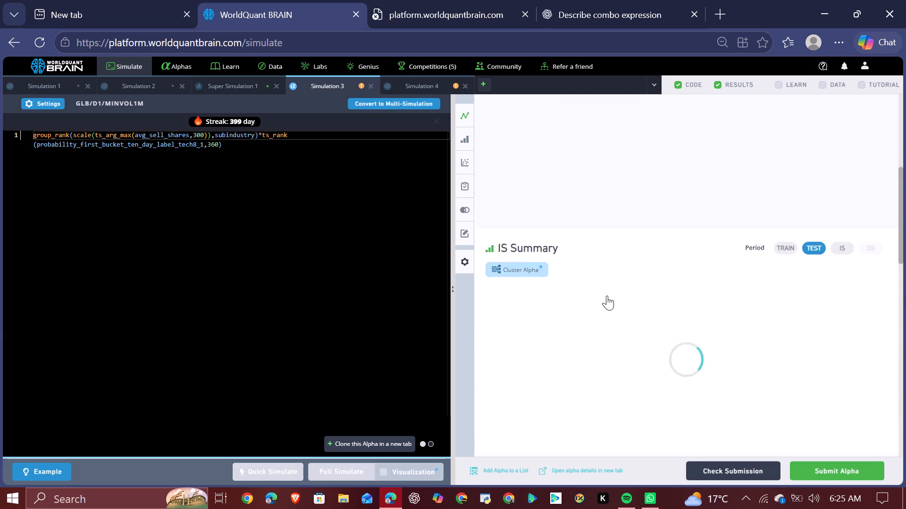
{"action": "scroll", "coordinate": [607, 296], "scroll_direction": "up", "scroll_amount": 7}
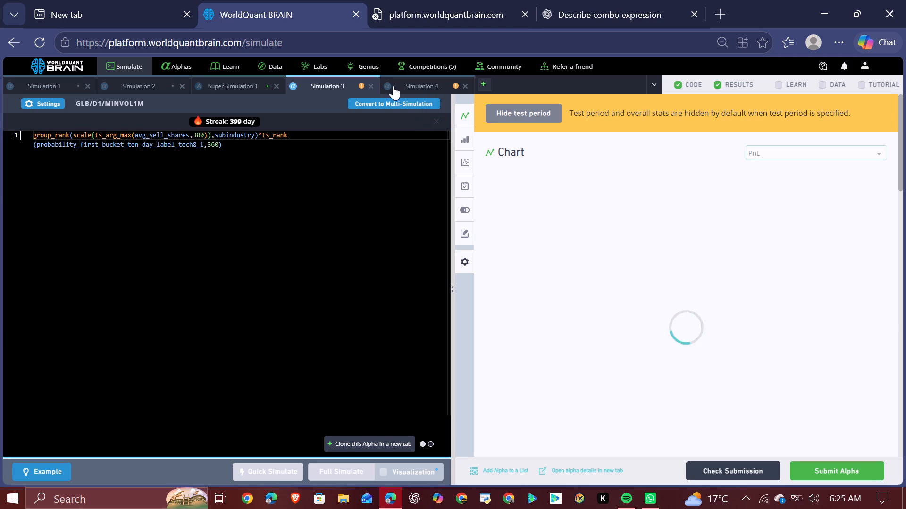
Close the Simulation 4 tab with the industry-grouped alpha.
{"action": "left_click", "coordinate": [467, 87]}
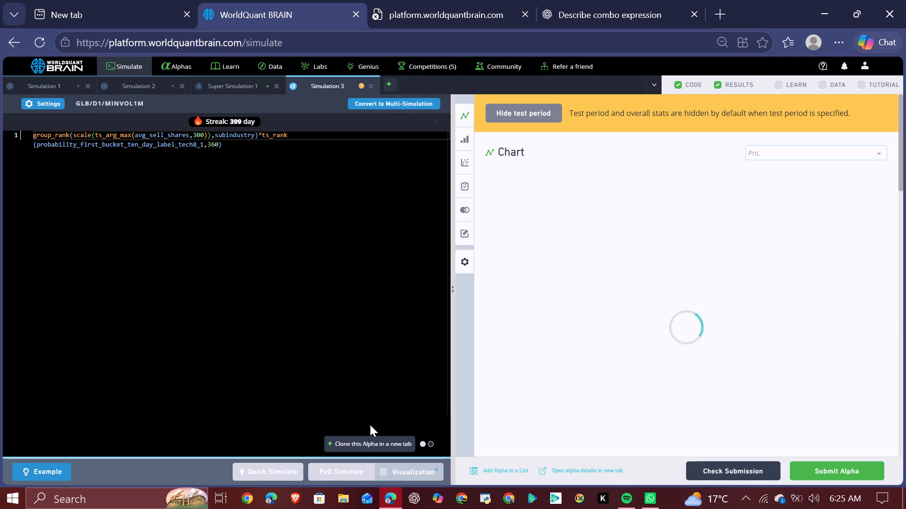
Run a full simulation of a clone of Simulation 3's alpha with the ts_rank window set to 252.
{"action": "left_click", "coordinate": [361, 442]}
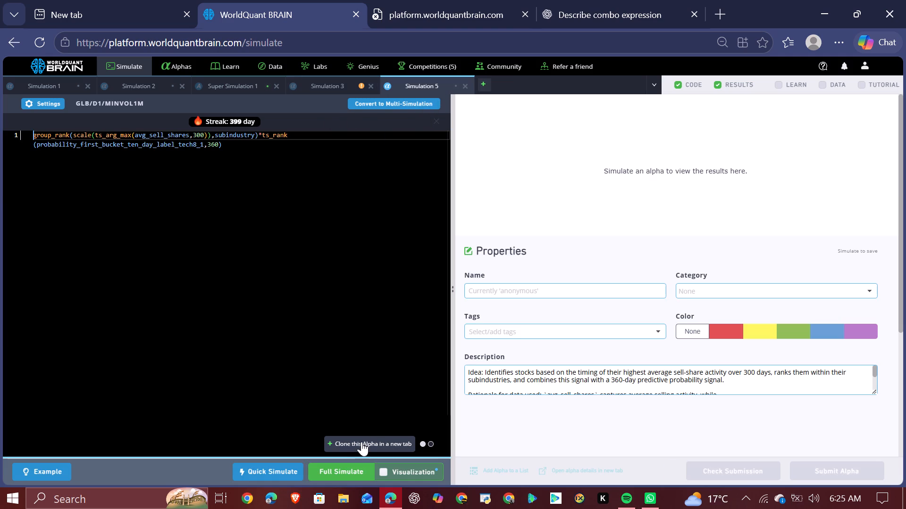
{"action": "double_click", "coordinate": [212, 145]}
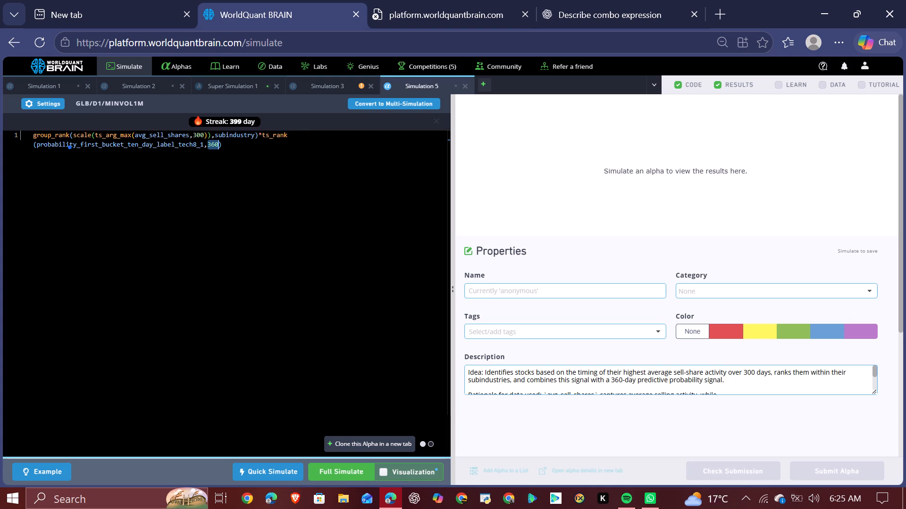
{"action": "type", "text": "25"}
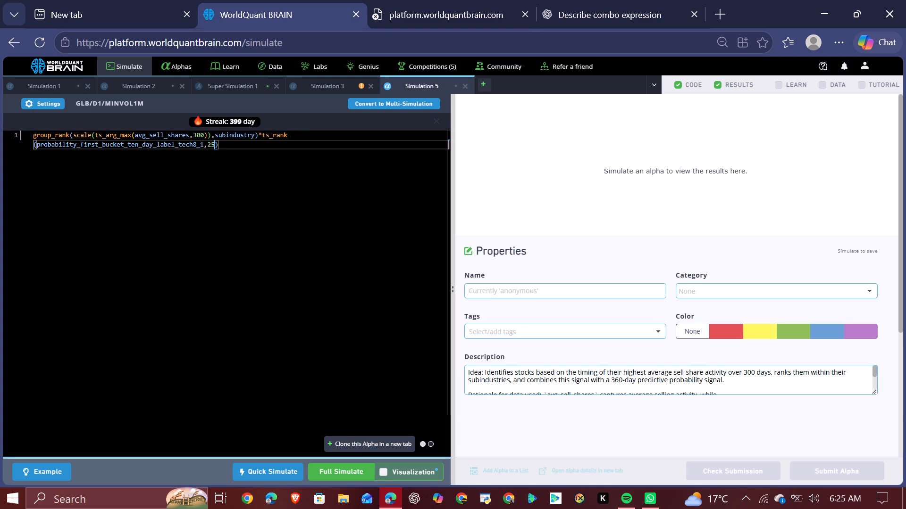
{"action": "key", "text": "2"}
{"action": "left_click", "coordinate": [334, 466]}
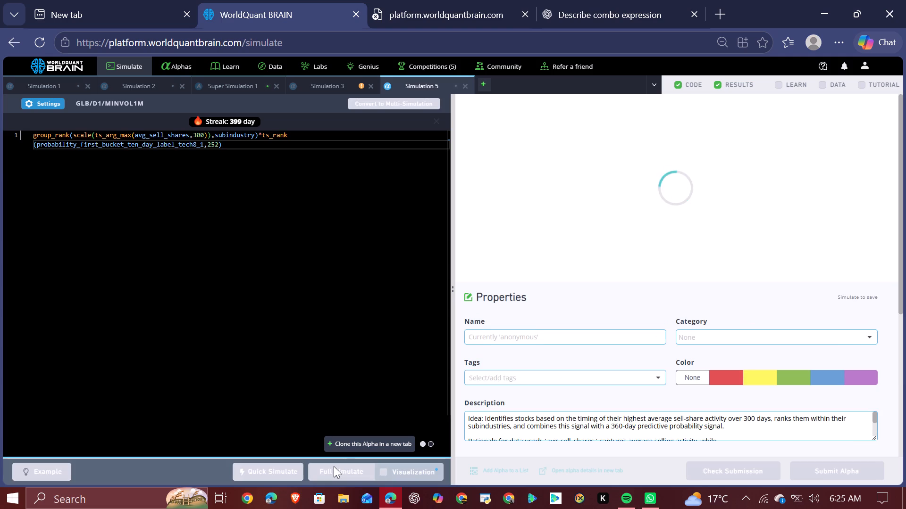
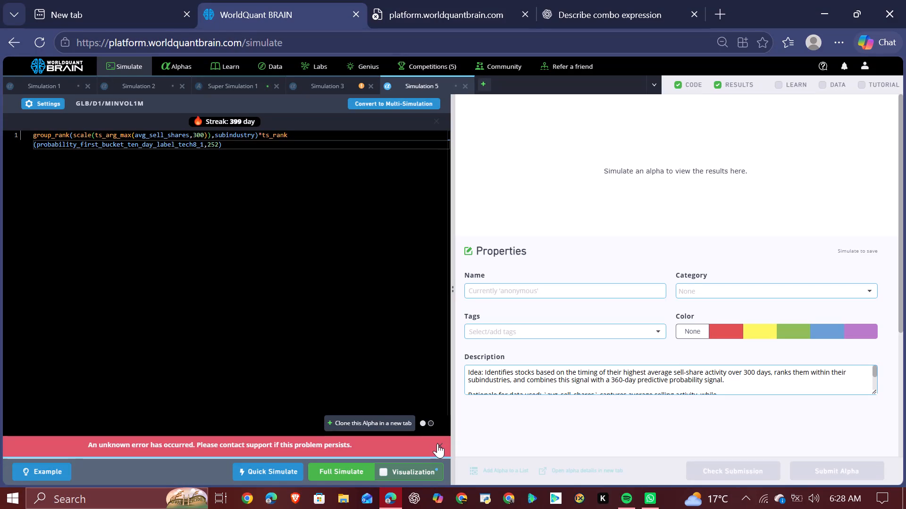
Dismiss the error banner in Simulation 5 and reload the simulation page, accepting that unsaved changes may be lost.
{"action": "left_click", "coordinate": [437, 443]}
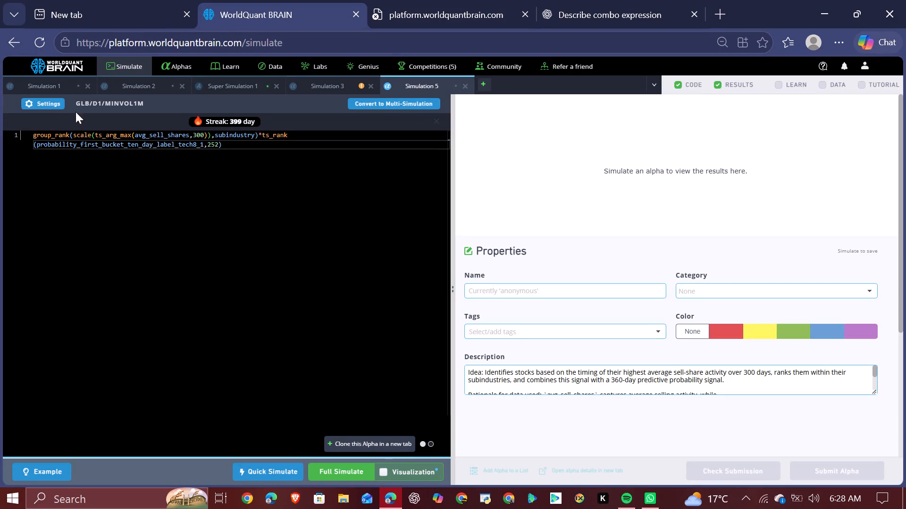
{"action": "left_click", "coordinate": [38, 47]}
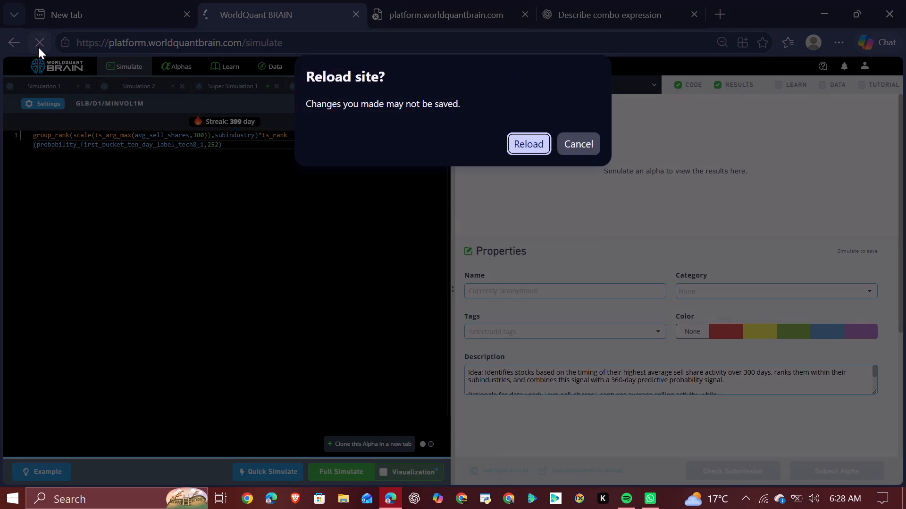
{"action": "left_click", "coordinate": [533, 146]}
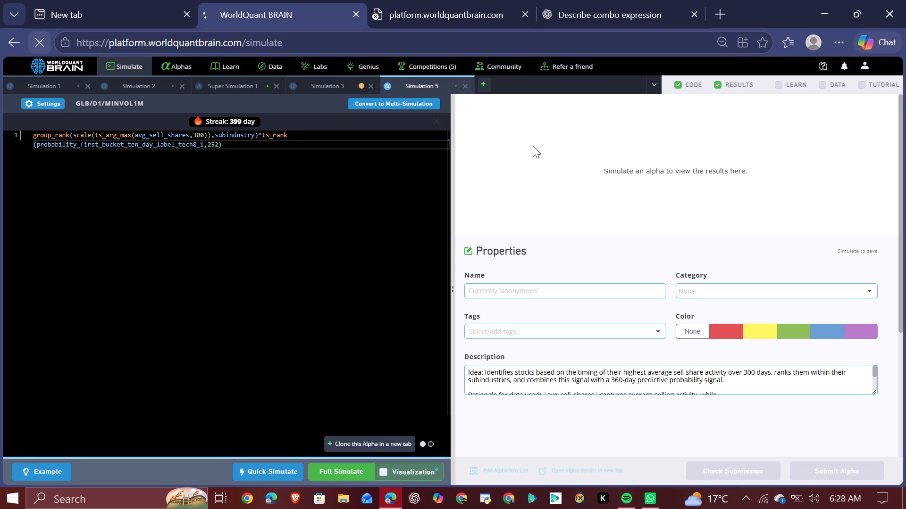
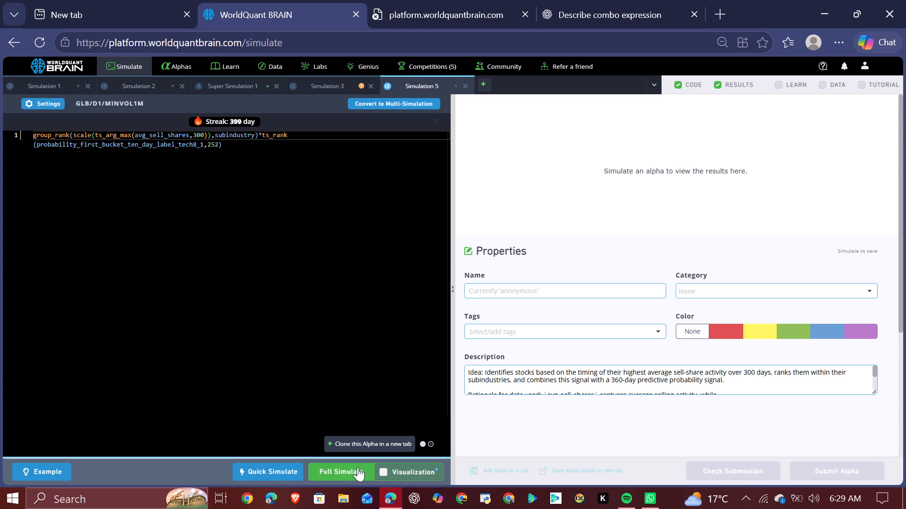
Run a full simulation of the group_rank and ts_rank alpha in Simulation 5 with the GLB/D1/MINVOL1M settings.
{"action": "left_click", "coordinate": [357, 467]}
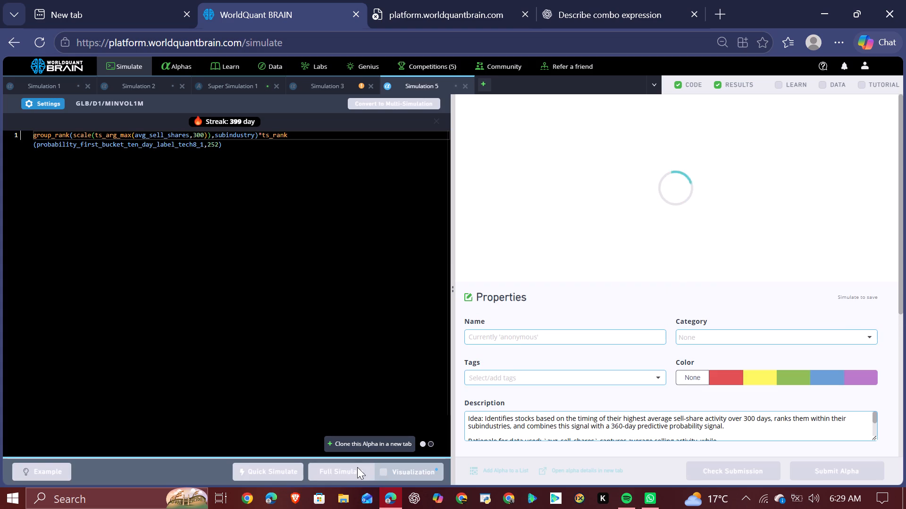
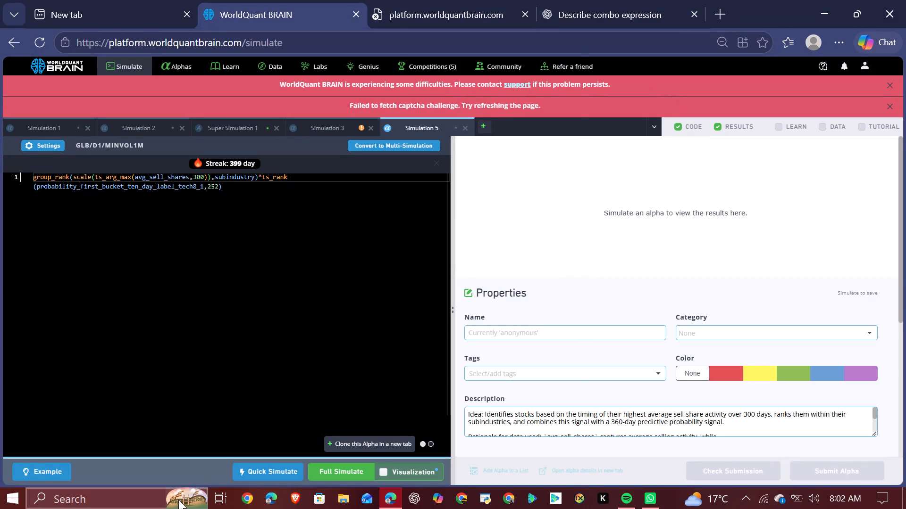
Shut down the computer, leaving the alpha simulation page open in the browser.
{"action": "left_click", "coordinate": [10, 493]}
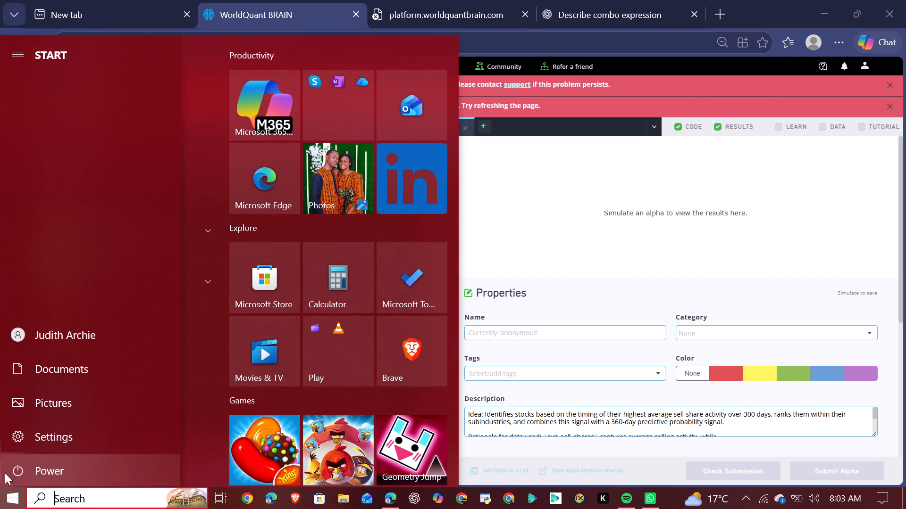
{"action": "left_click", "coordinate": [5, 473]}
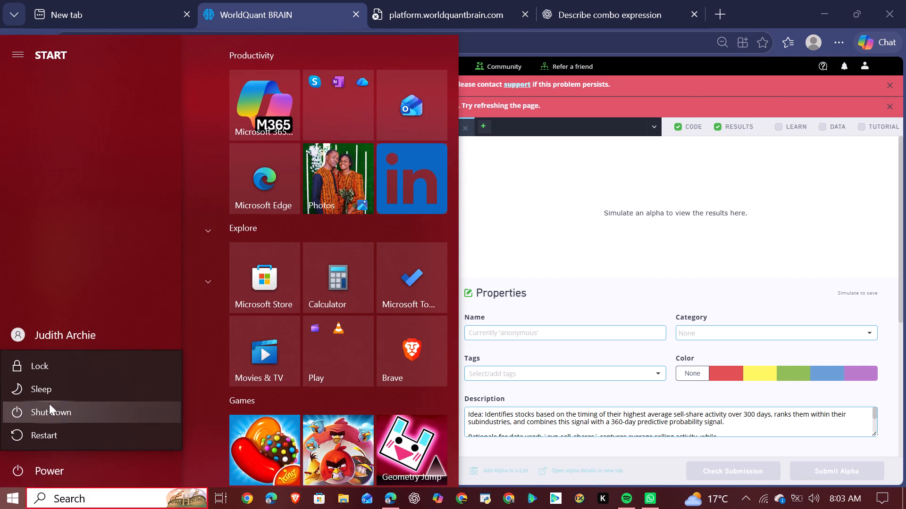
{"action": "left_click", "coordinate": [54, 410]}
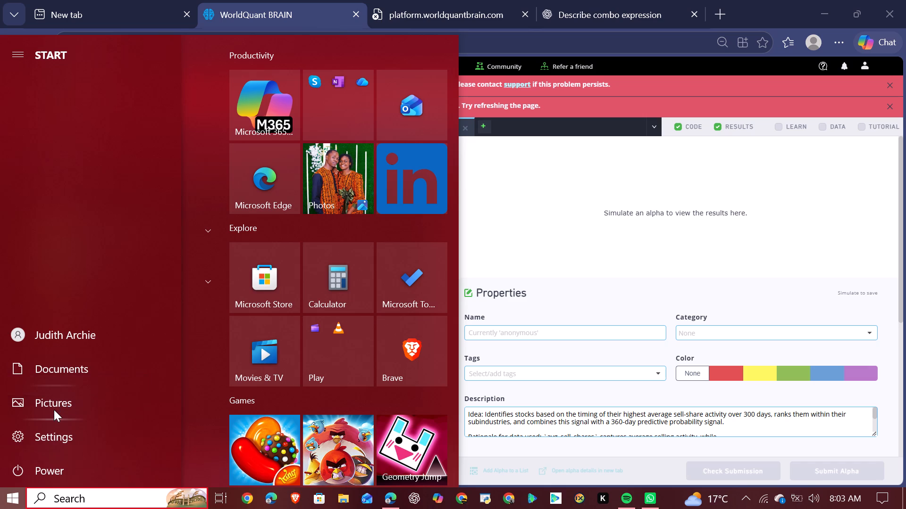